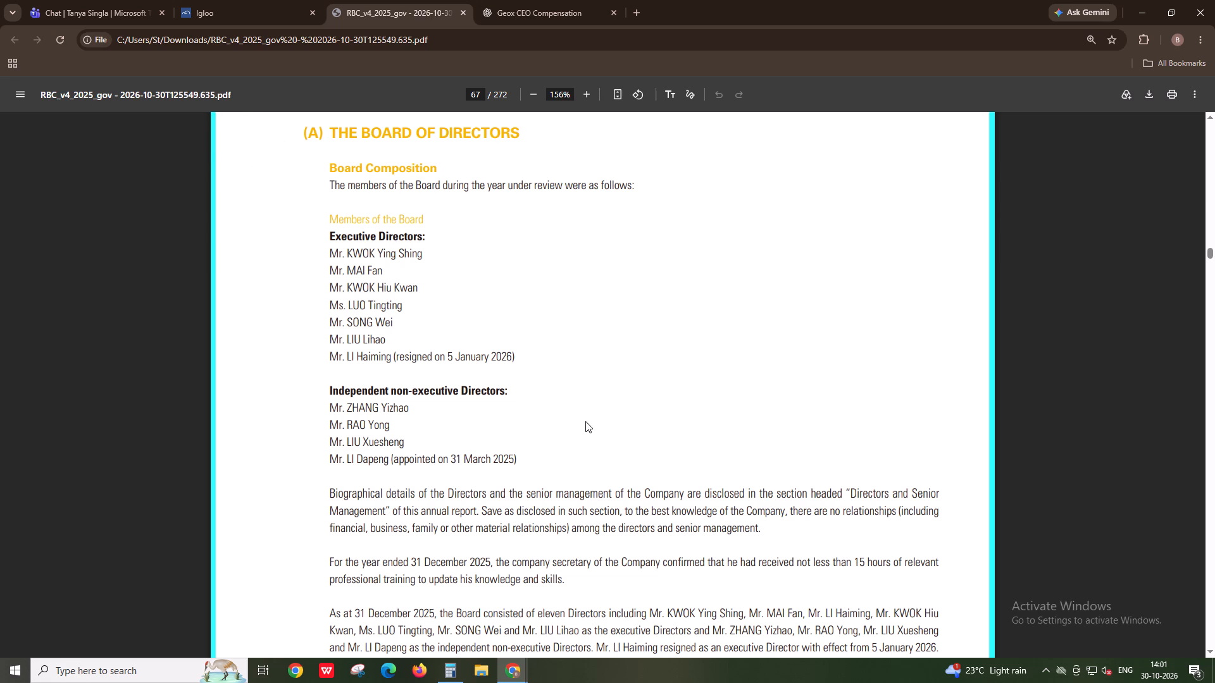
Examine the Kaisa Group Holdings extraction task in Igloo alongside the latest entries on the Governance Tracking sheet of the tracking spreadsheet.
{"action": "left_click", "coordinate": [275, 0]}
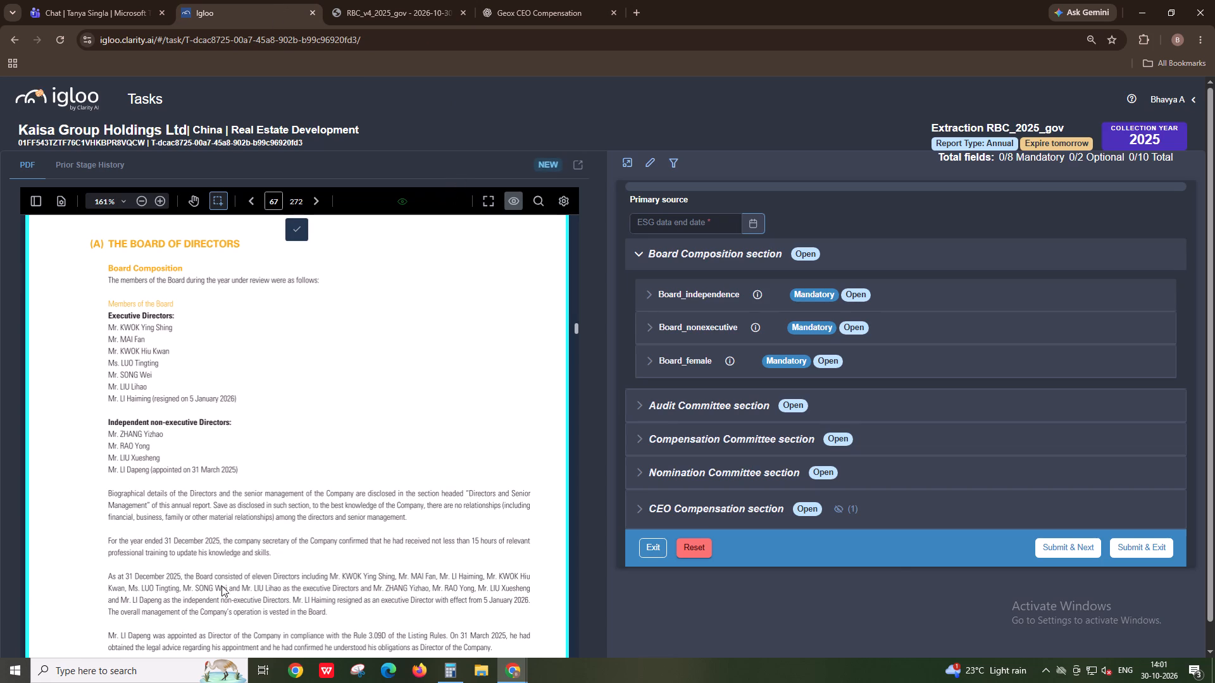
{"action": "key", "text": "alt+Tab"}
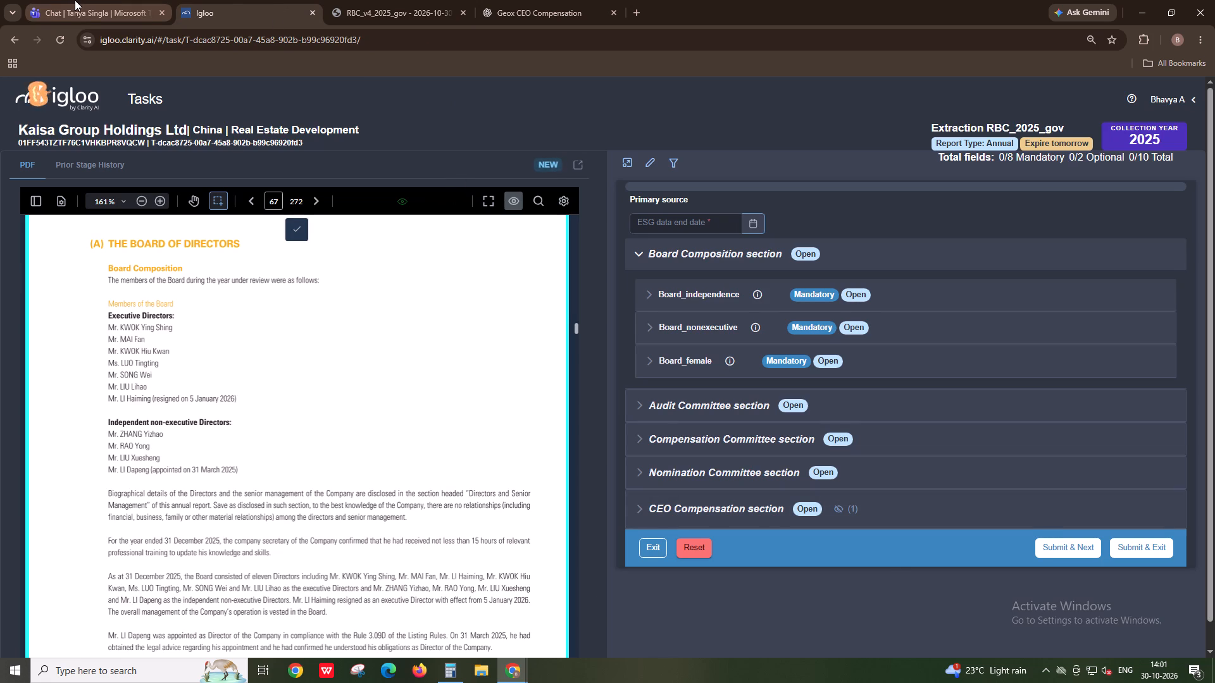
{"action": "left_click", "coordinate": [573, 631]}
{"action": "left_click", "coordinate": [573, 640]}
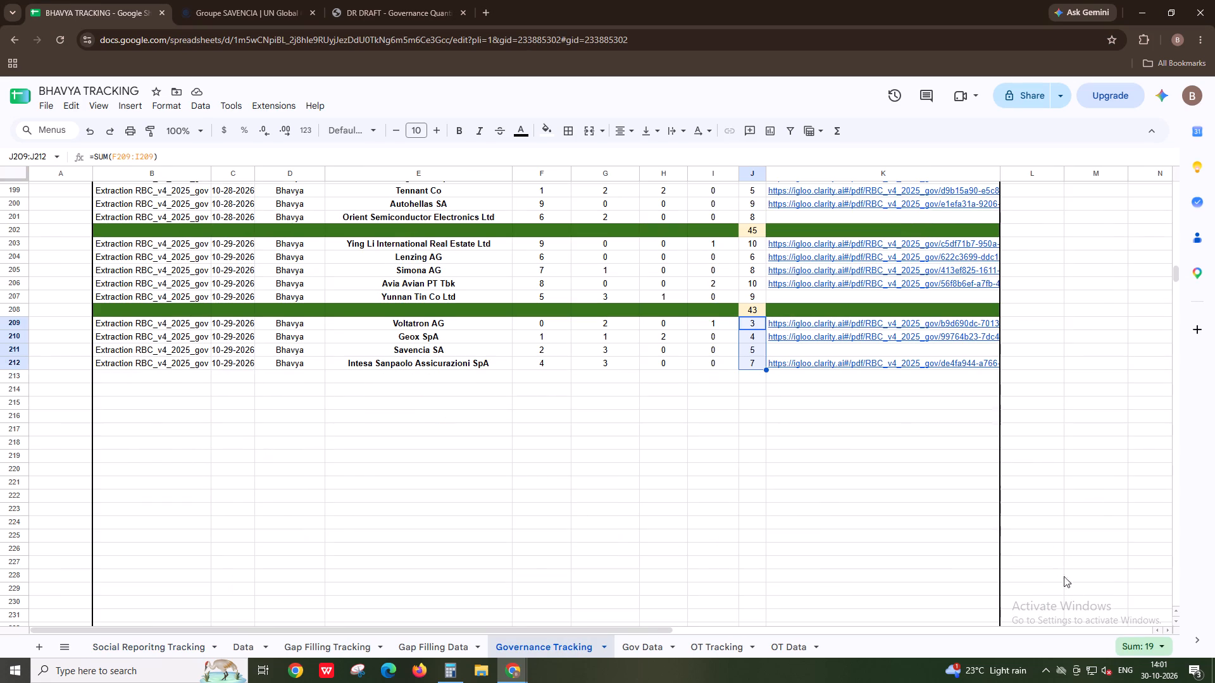
{"action": "key", "text": "alt+Tab"}
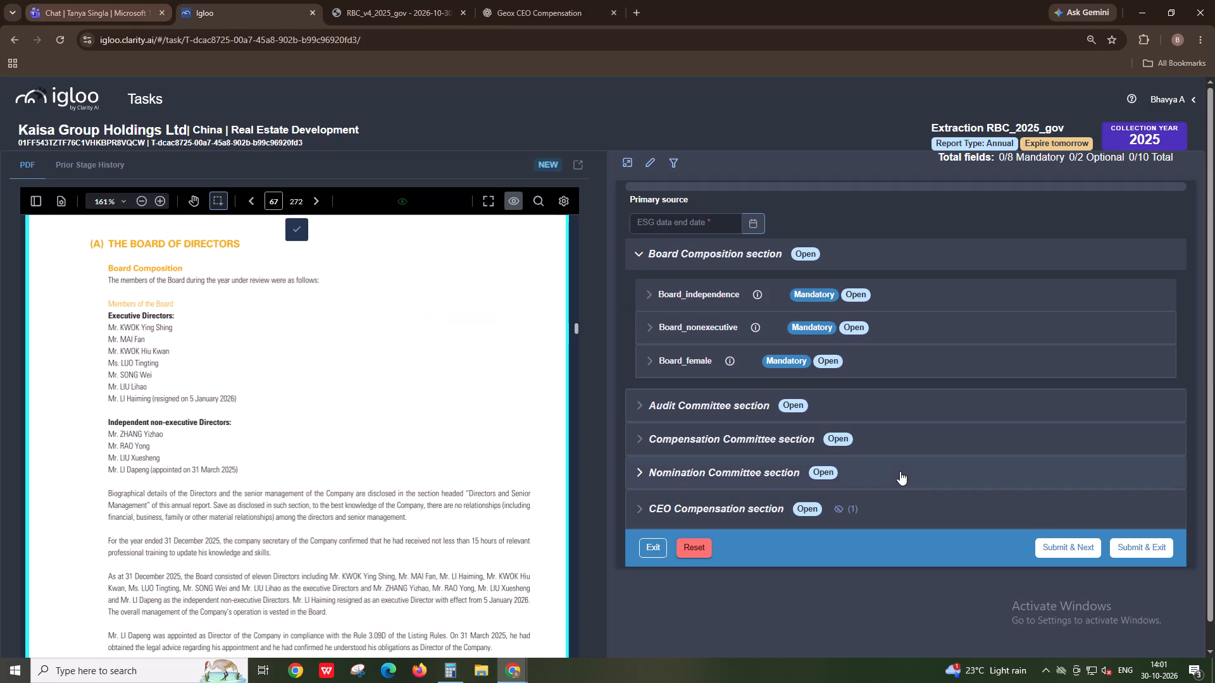
{"action": "key", "text": "alt+Tab"}
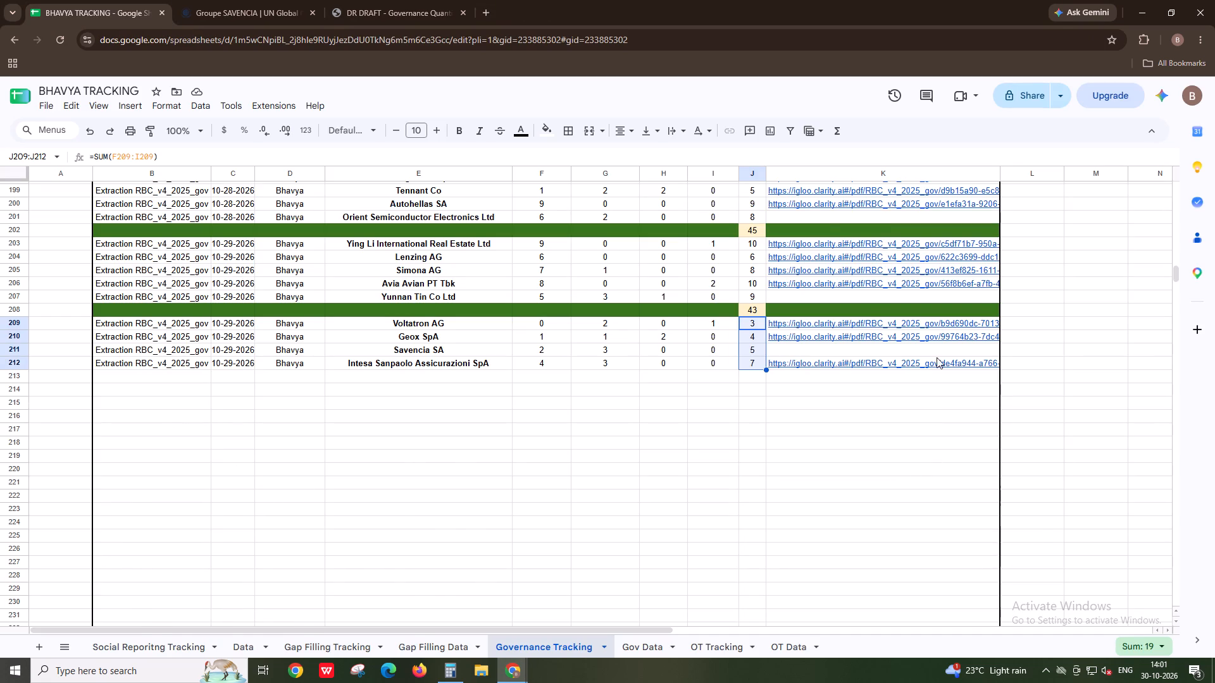
{"action": "key", "text": "alt+Tab"}
{"action": "key", "text": "alt+Tab"}
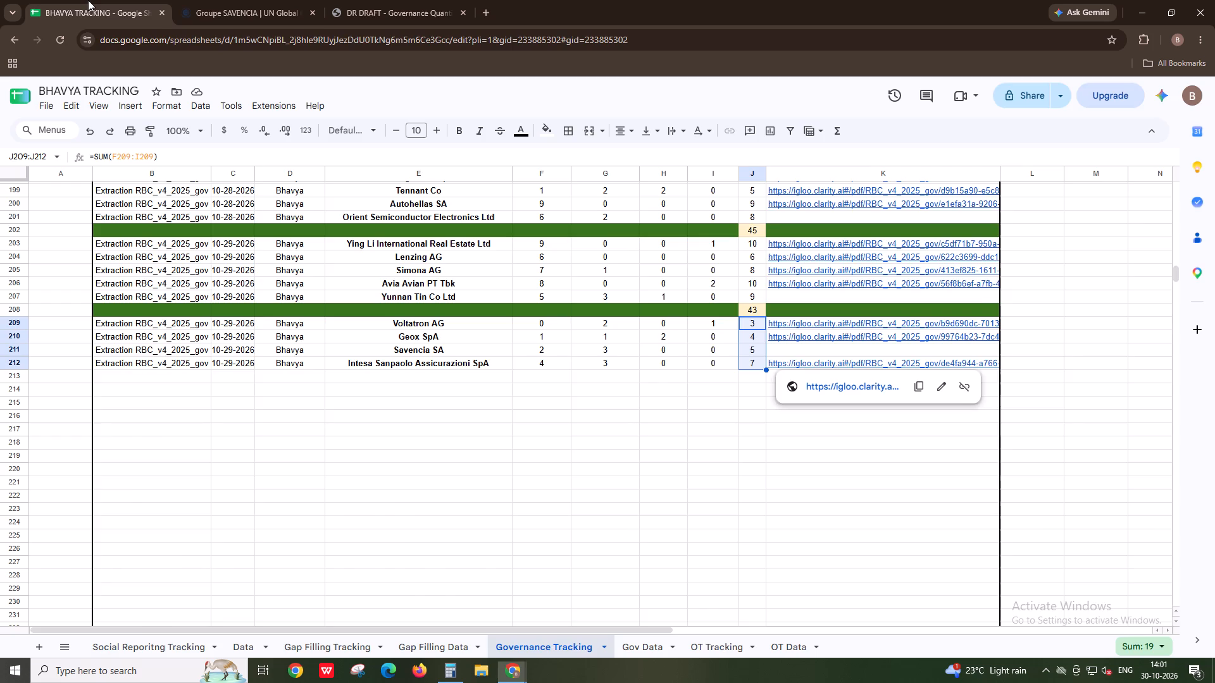
{"action": "key", "text": "alt+Tab"}
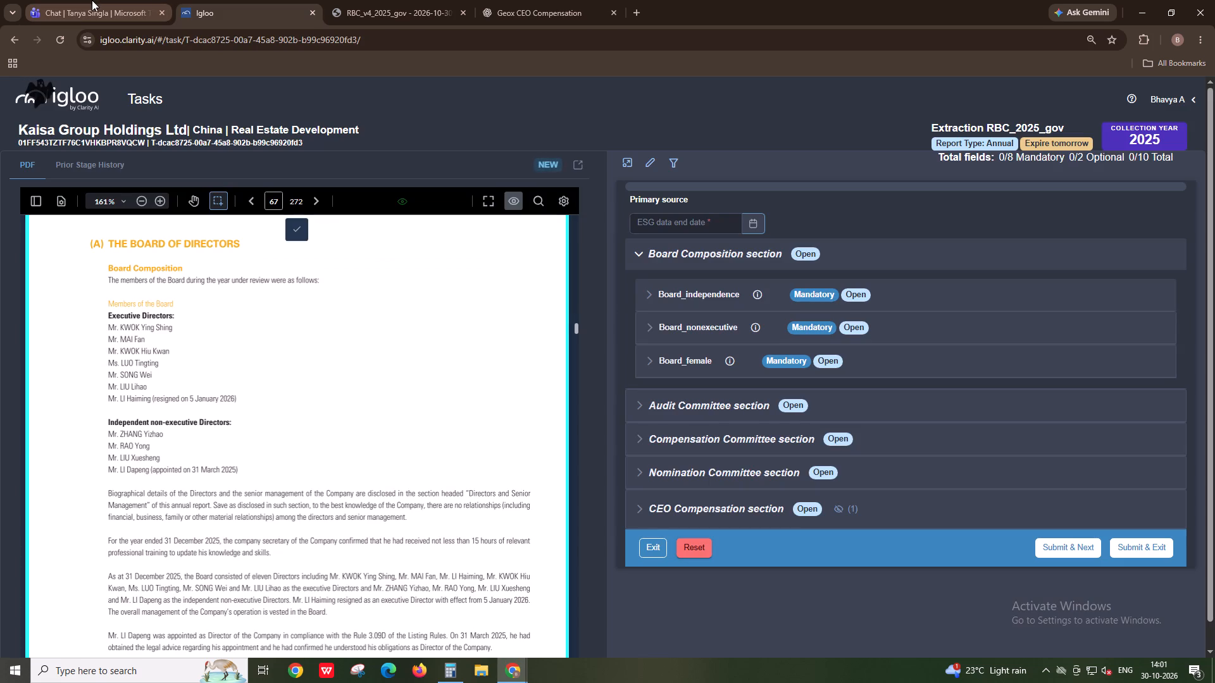
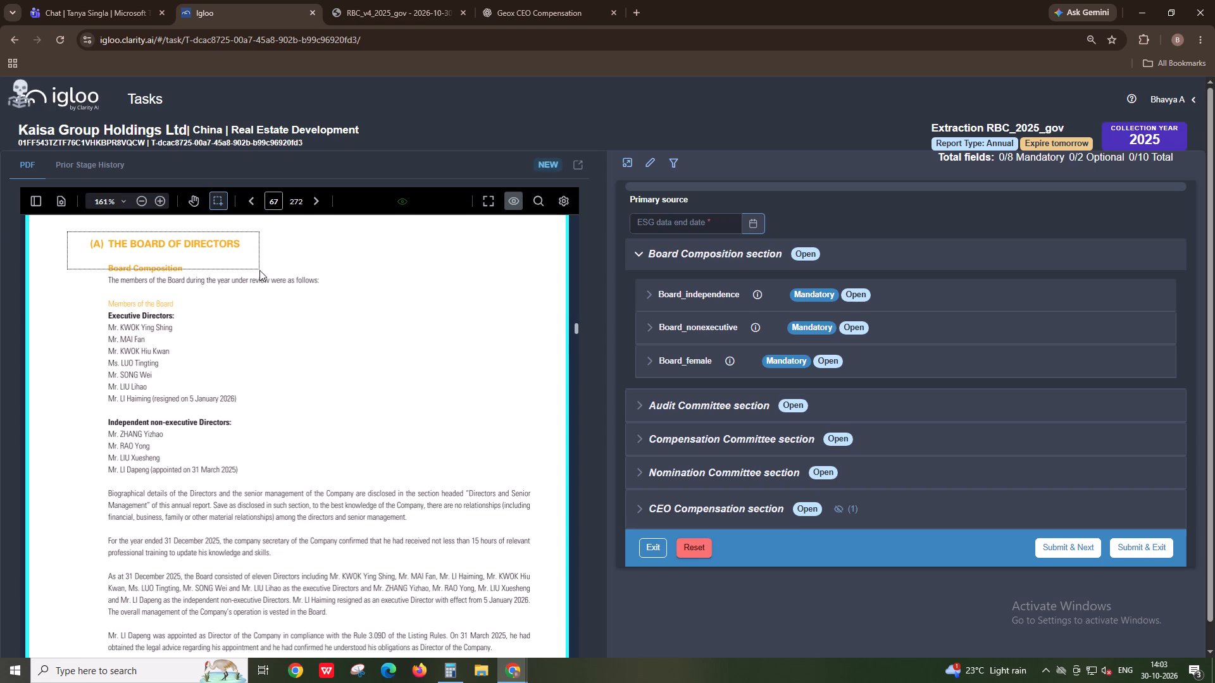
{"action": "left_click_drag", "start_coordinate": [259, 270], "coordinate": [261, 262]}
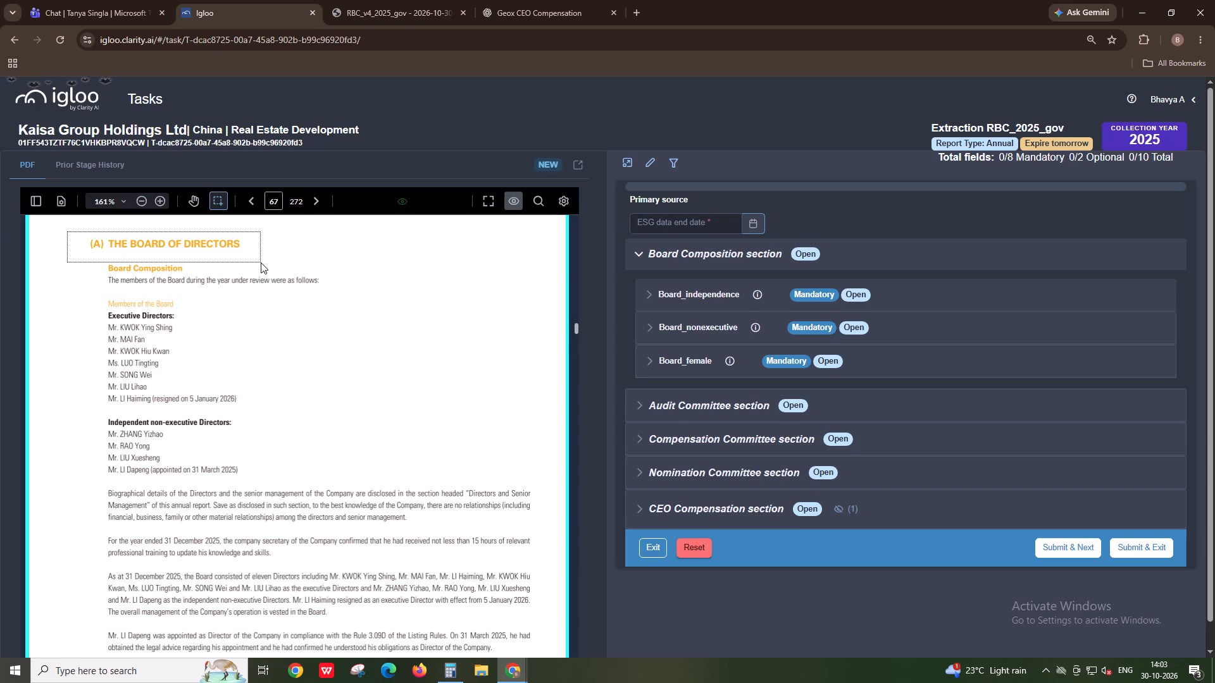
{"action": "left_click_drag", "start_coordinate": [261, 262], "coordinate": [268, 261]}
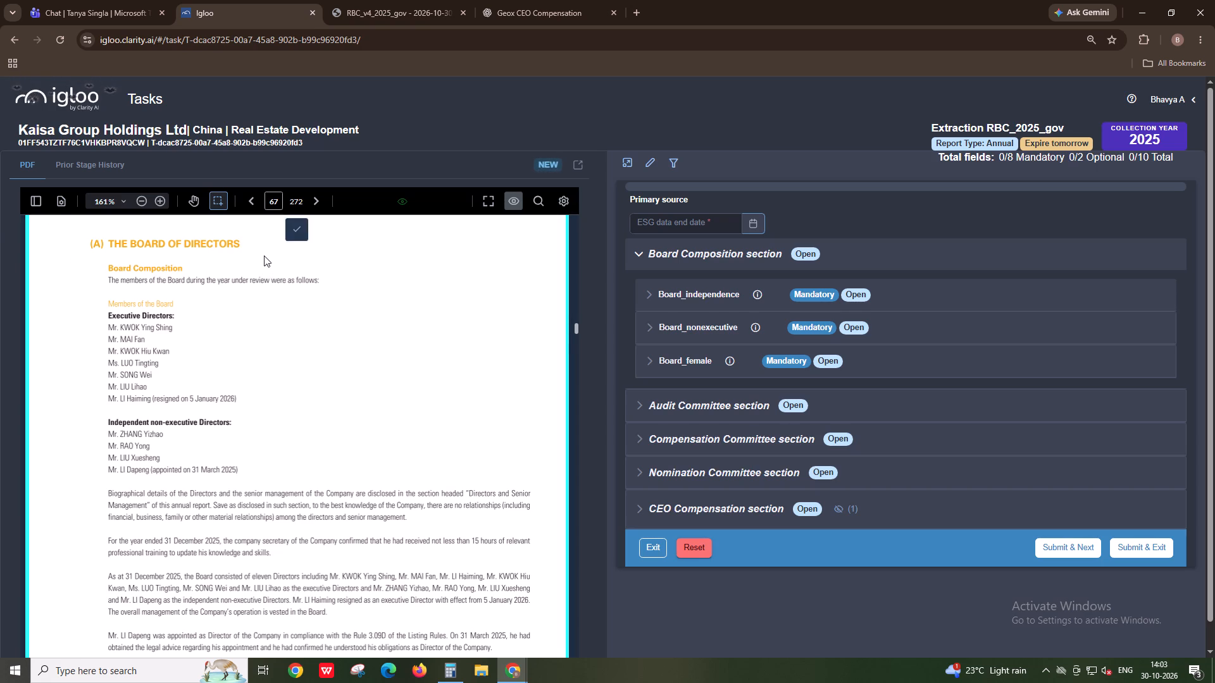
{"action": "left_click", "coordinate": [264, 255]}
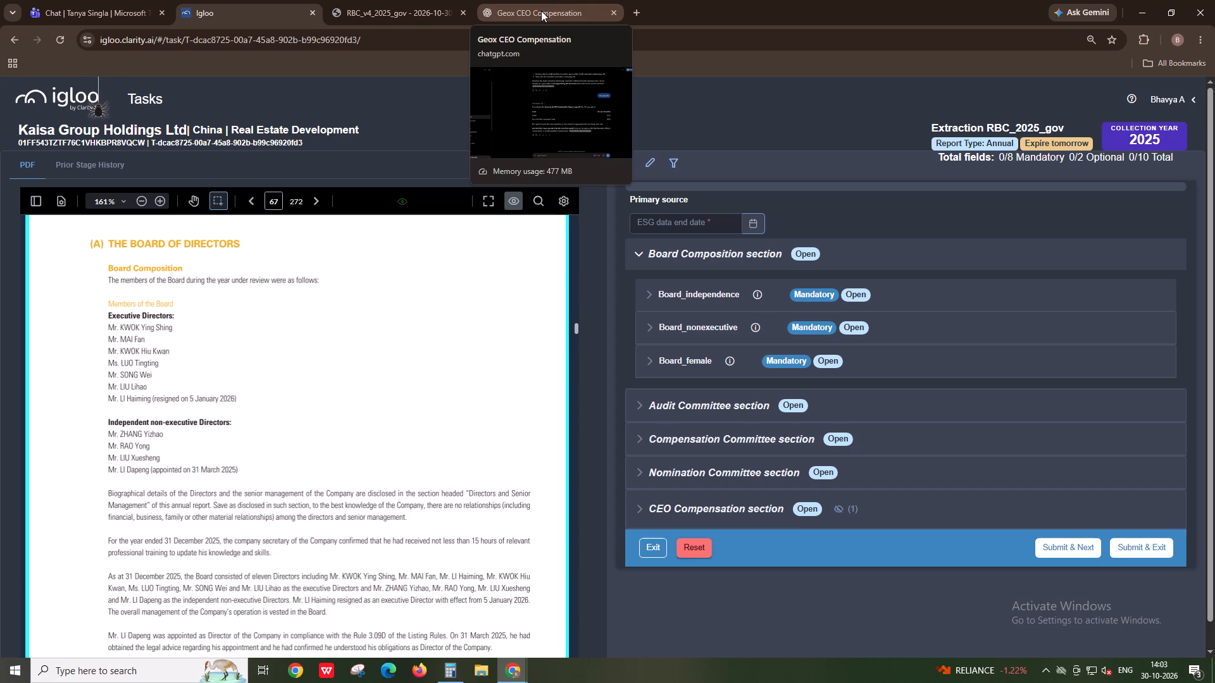
Highlight the company's country, China, in the task header.
{"action": "left_click_drag", "start_coordinate": [109, 132], "coordinate": [221, 133]}
{"action": "left_click", "coordinate": [221, 133]}
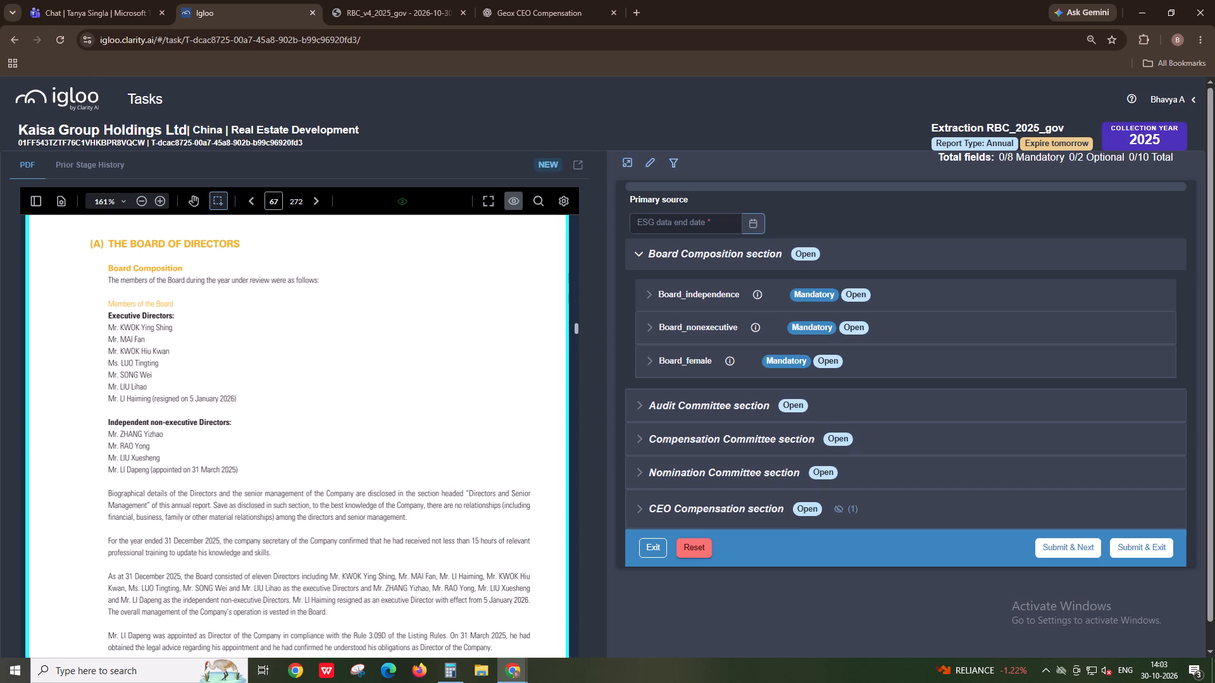
{"action": "left_click_drag", "start_coordinate": [221, 133], "coordinate": [193, 133]}
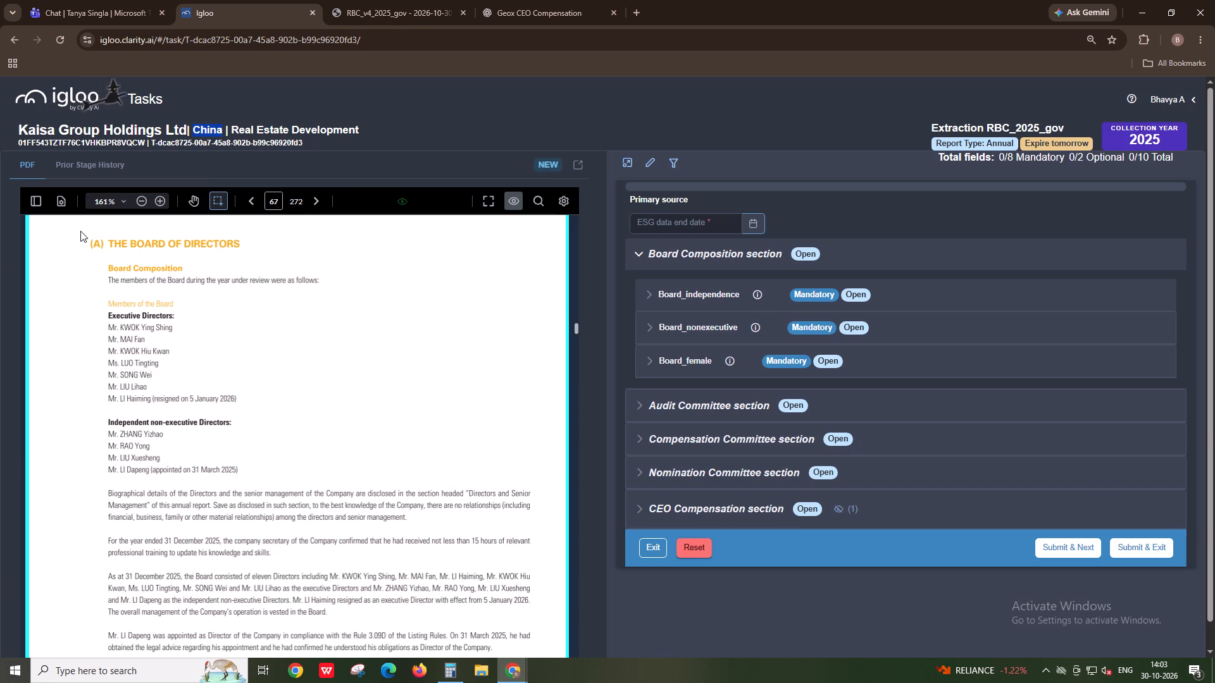
Box-select the Board of Directors passage on page 67 of the annual report, from the section heading through the 31 December 2025 board composition paragraph.
{"action": "left_click_drag", "start_coordinate": [80, 231], "coordinate": [348, 485]}
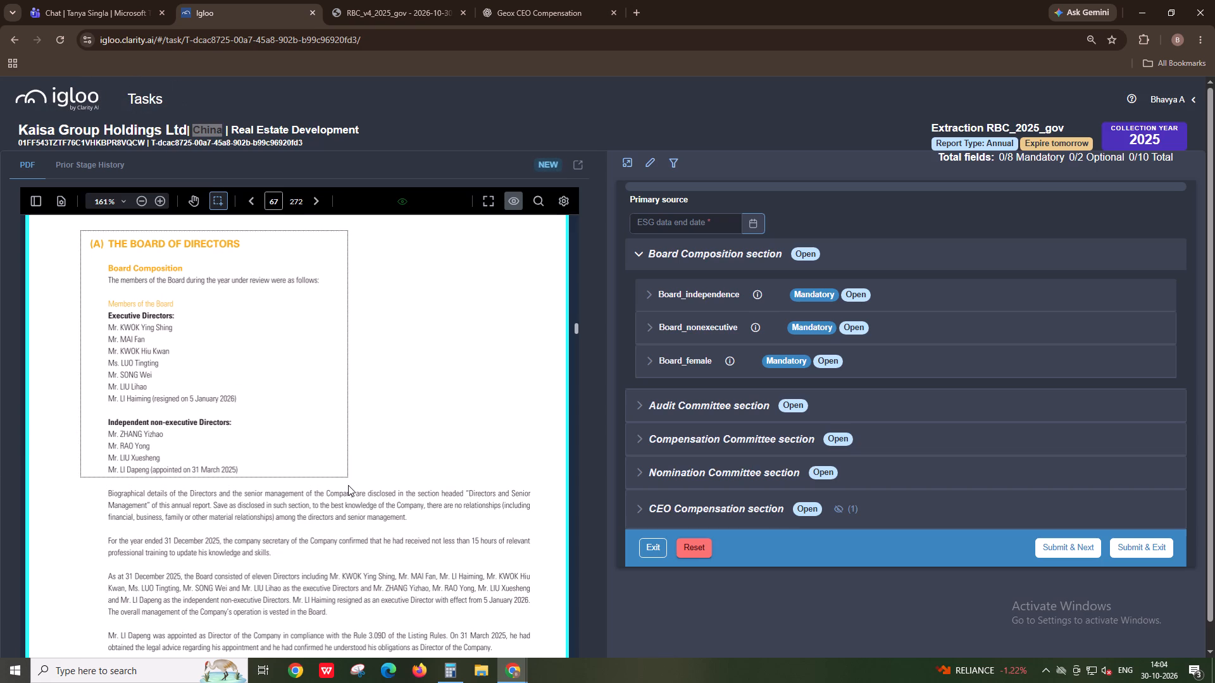
{"action": "left_click_drag", "start_coordinate": [348, 485], "coordinate": [535, 493]}
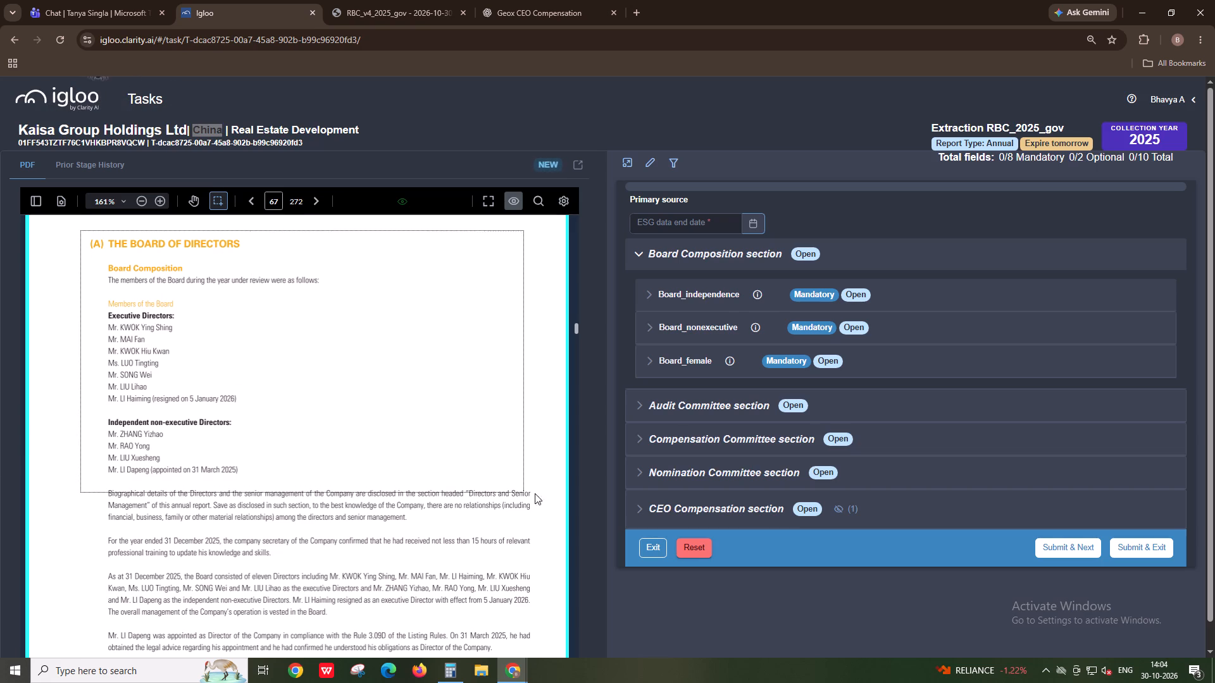
{"action": "left_click_drag", "start_coordinate": [535, 493], "coordinate": [548, 556]}
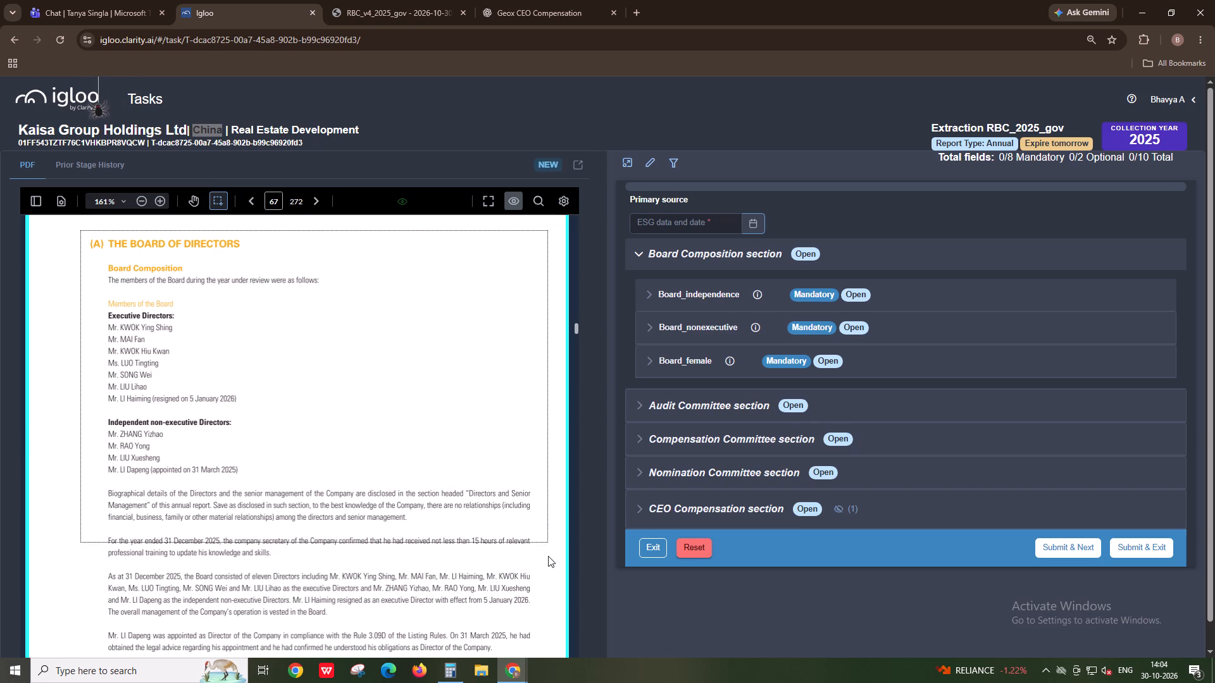
{"action": "left_click_drag", "start_coordinate": [548, 556], "coordinate": [549, 624]}
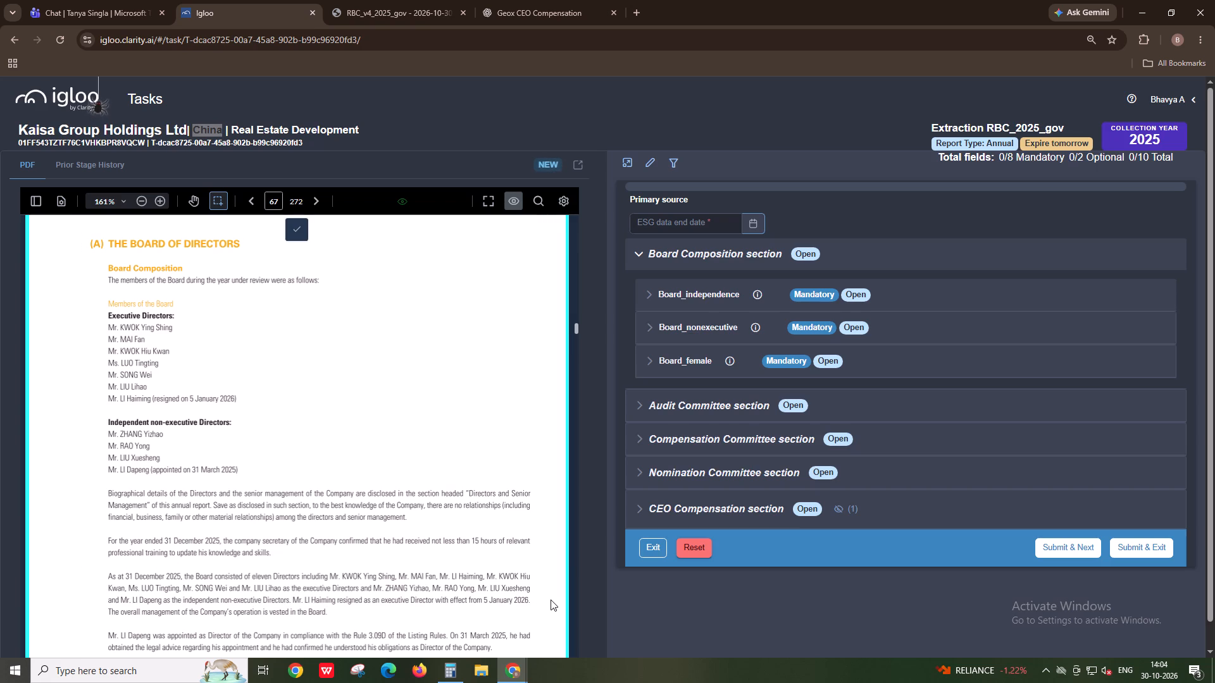
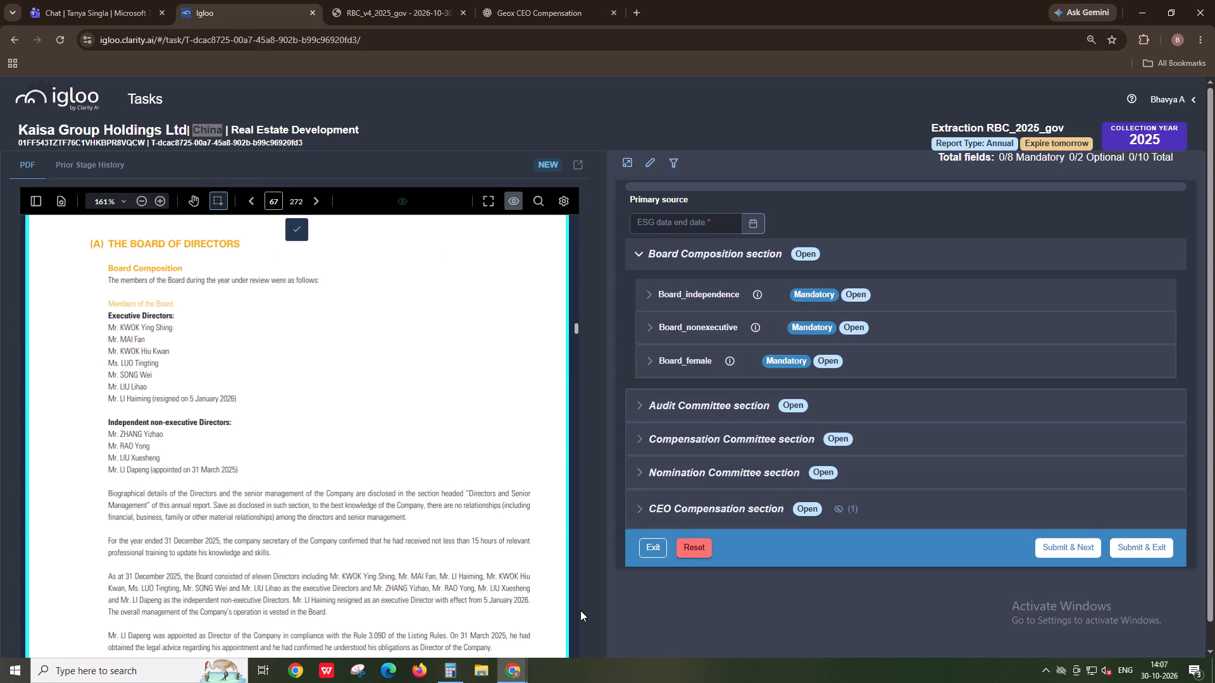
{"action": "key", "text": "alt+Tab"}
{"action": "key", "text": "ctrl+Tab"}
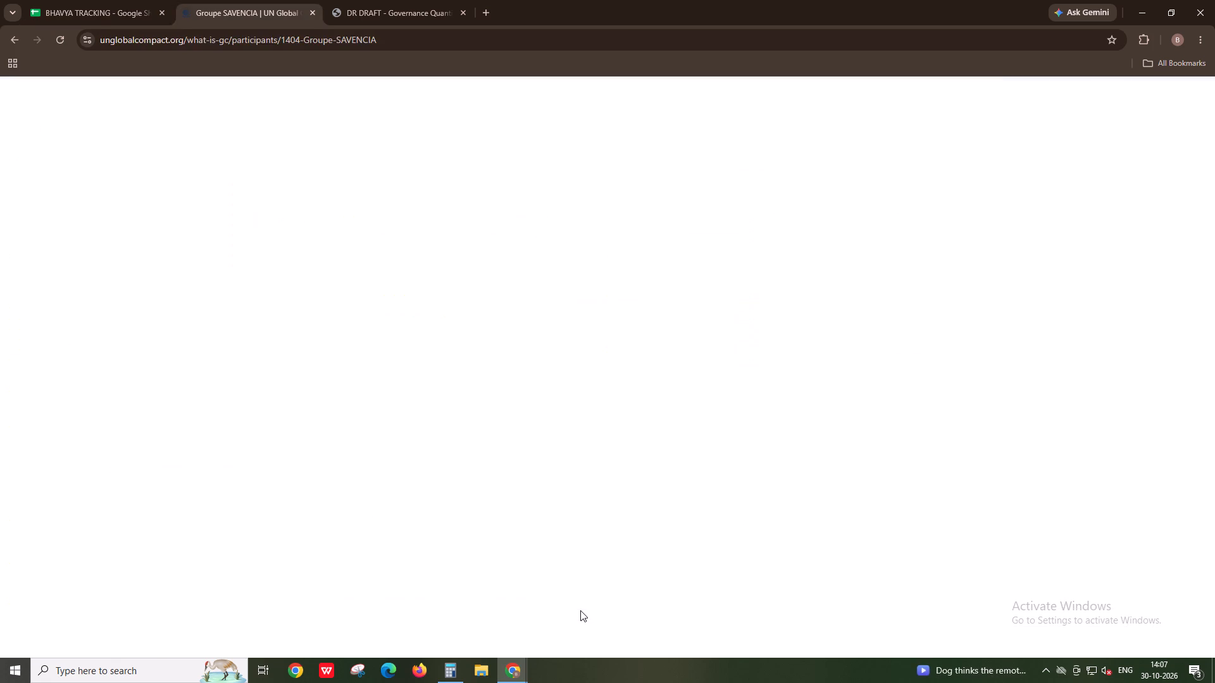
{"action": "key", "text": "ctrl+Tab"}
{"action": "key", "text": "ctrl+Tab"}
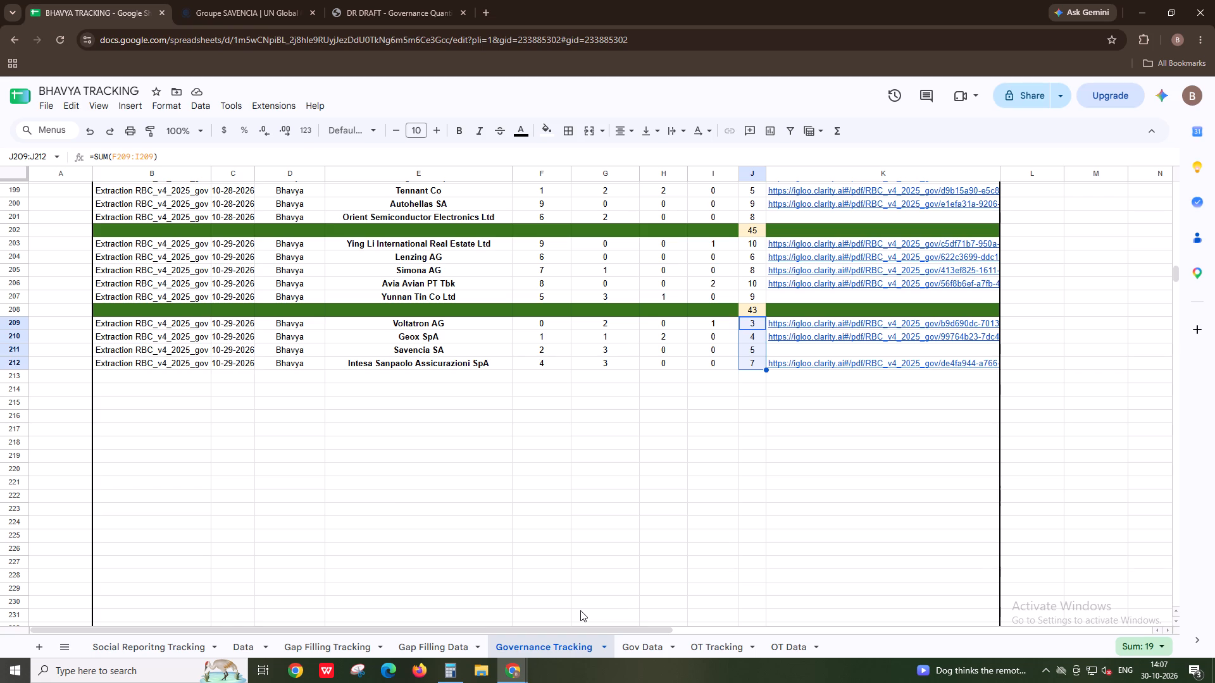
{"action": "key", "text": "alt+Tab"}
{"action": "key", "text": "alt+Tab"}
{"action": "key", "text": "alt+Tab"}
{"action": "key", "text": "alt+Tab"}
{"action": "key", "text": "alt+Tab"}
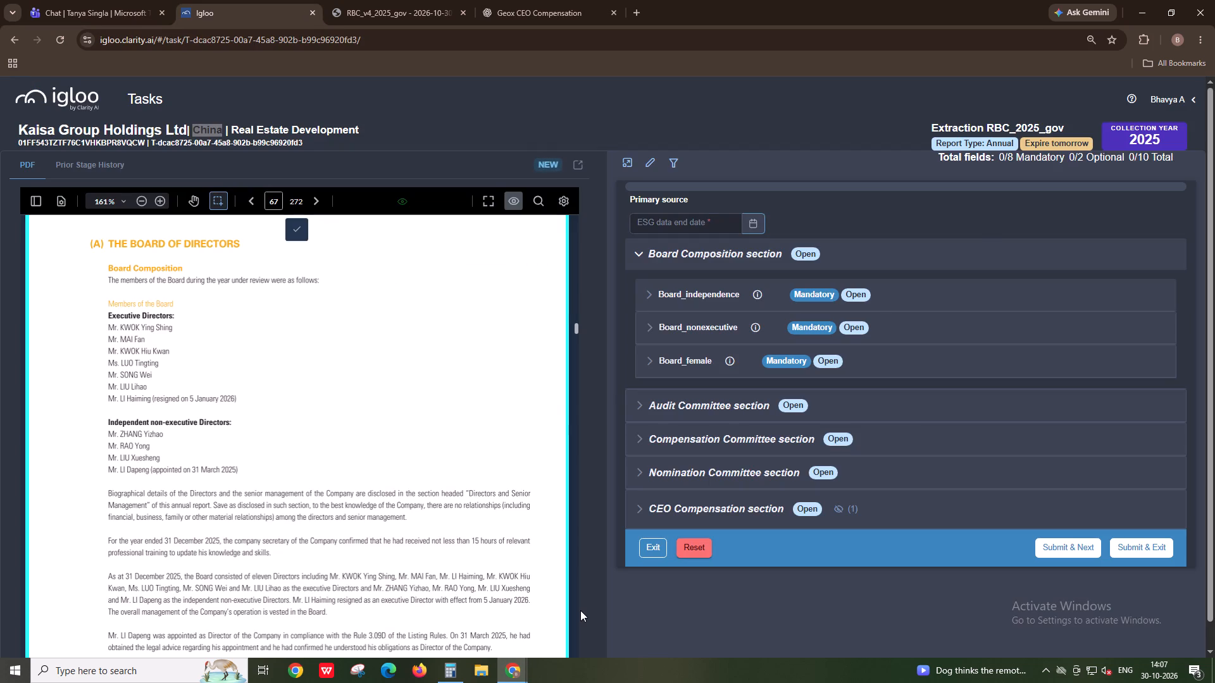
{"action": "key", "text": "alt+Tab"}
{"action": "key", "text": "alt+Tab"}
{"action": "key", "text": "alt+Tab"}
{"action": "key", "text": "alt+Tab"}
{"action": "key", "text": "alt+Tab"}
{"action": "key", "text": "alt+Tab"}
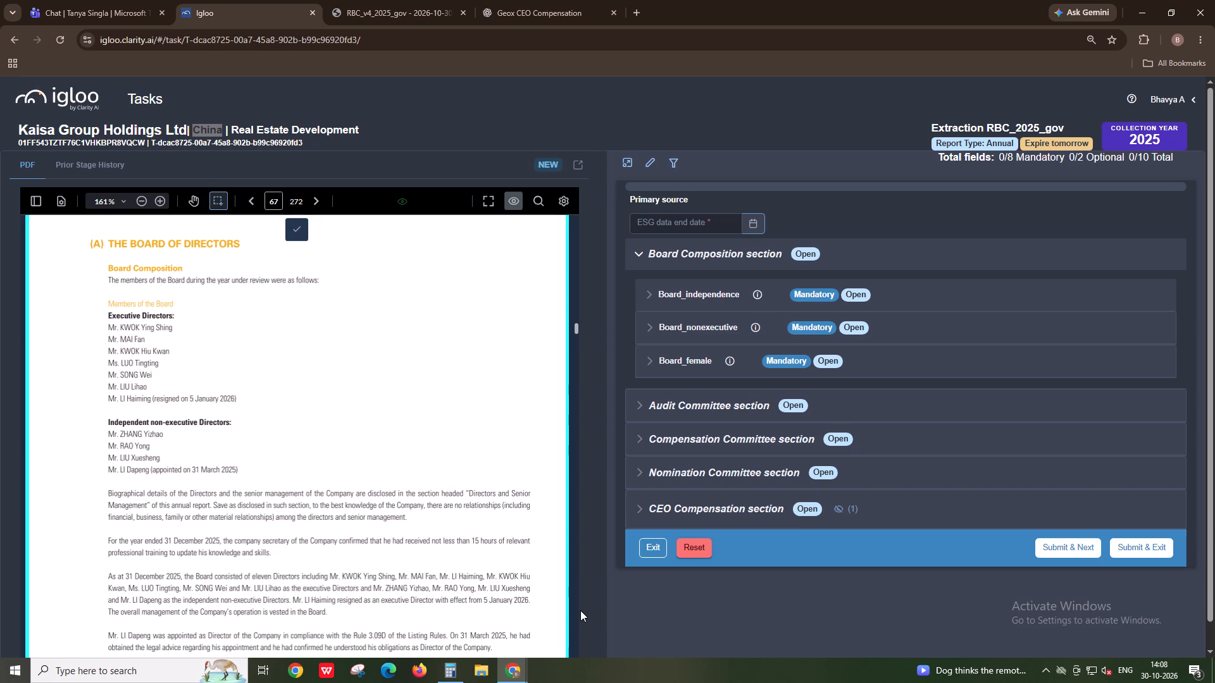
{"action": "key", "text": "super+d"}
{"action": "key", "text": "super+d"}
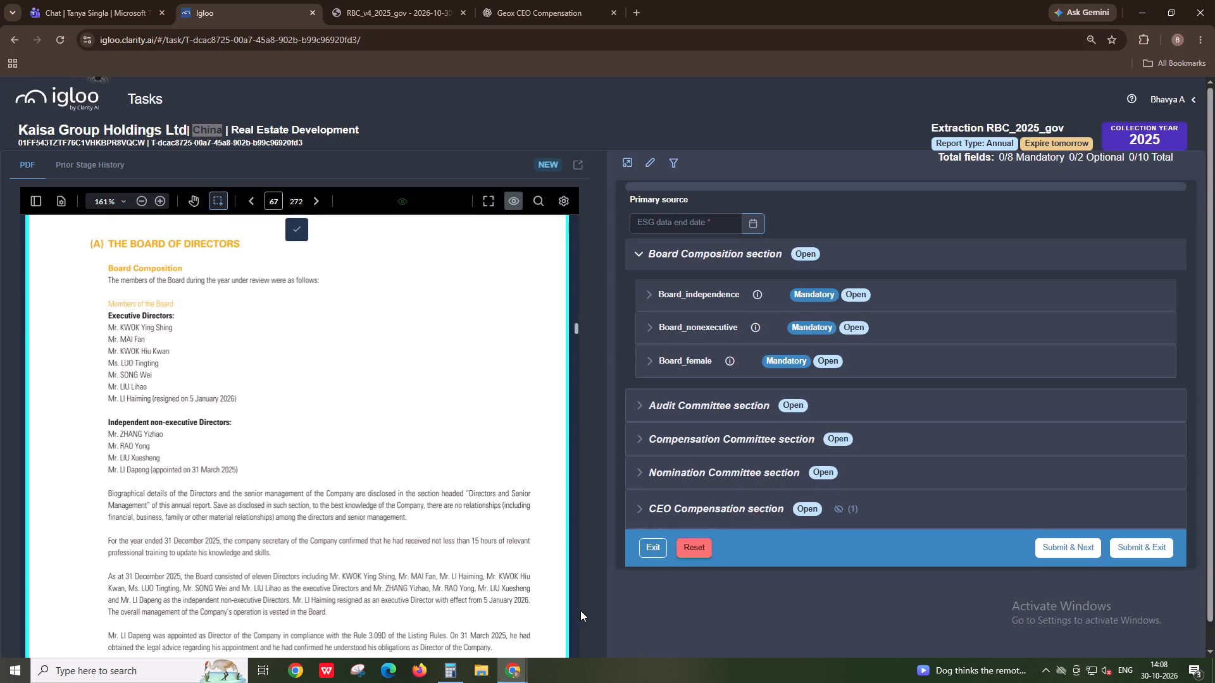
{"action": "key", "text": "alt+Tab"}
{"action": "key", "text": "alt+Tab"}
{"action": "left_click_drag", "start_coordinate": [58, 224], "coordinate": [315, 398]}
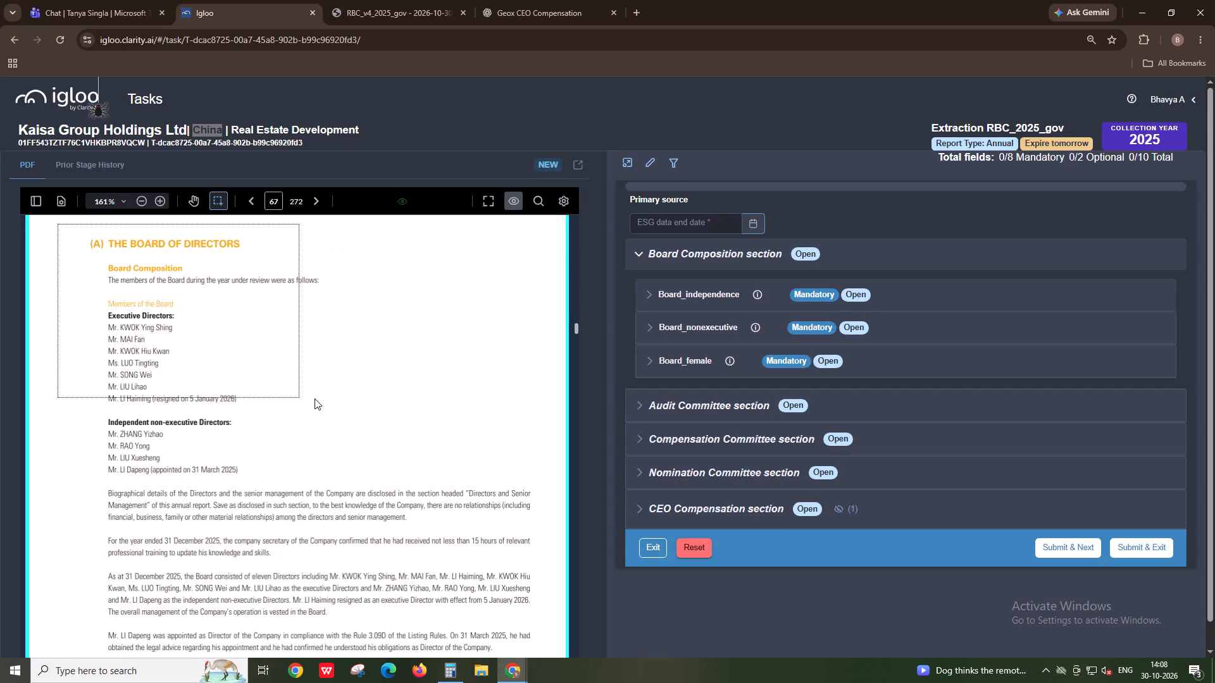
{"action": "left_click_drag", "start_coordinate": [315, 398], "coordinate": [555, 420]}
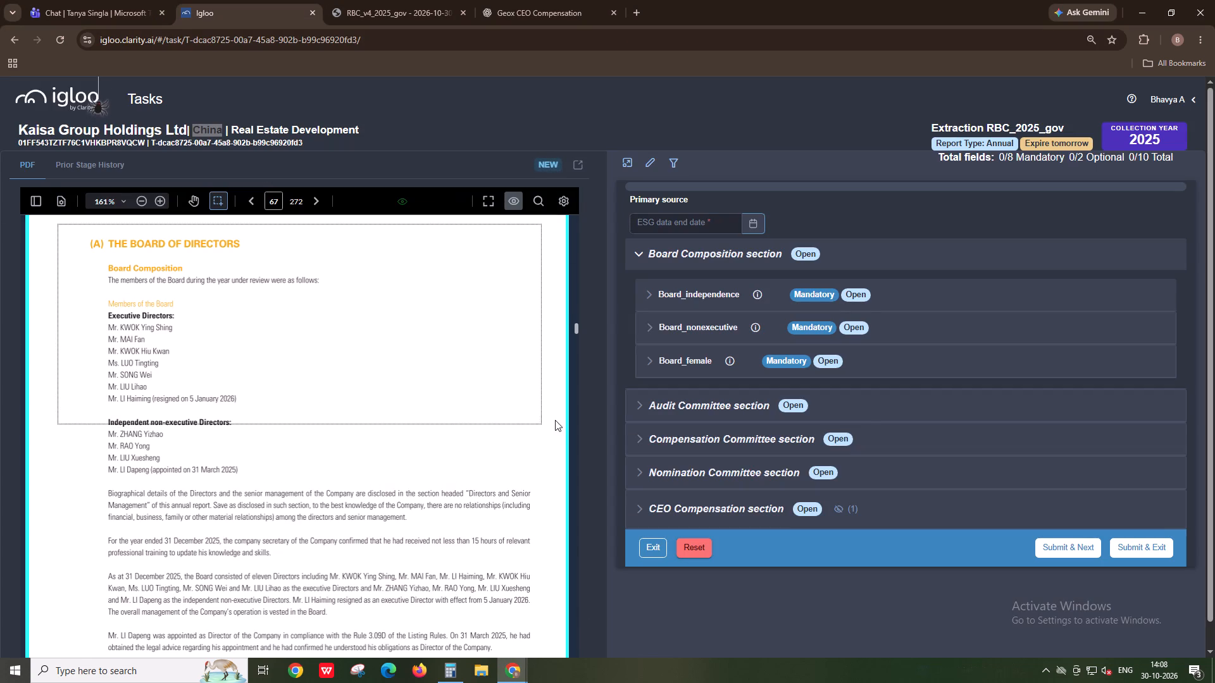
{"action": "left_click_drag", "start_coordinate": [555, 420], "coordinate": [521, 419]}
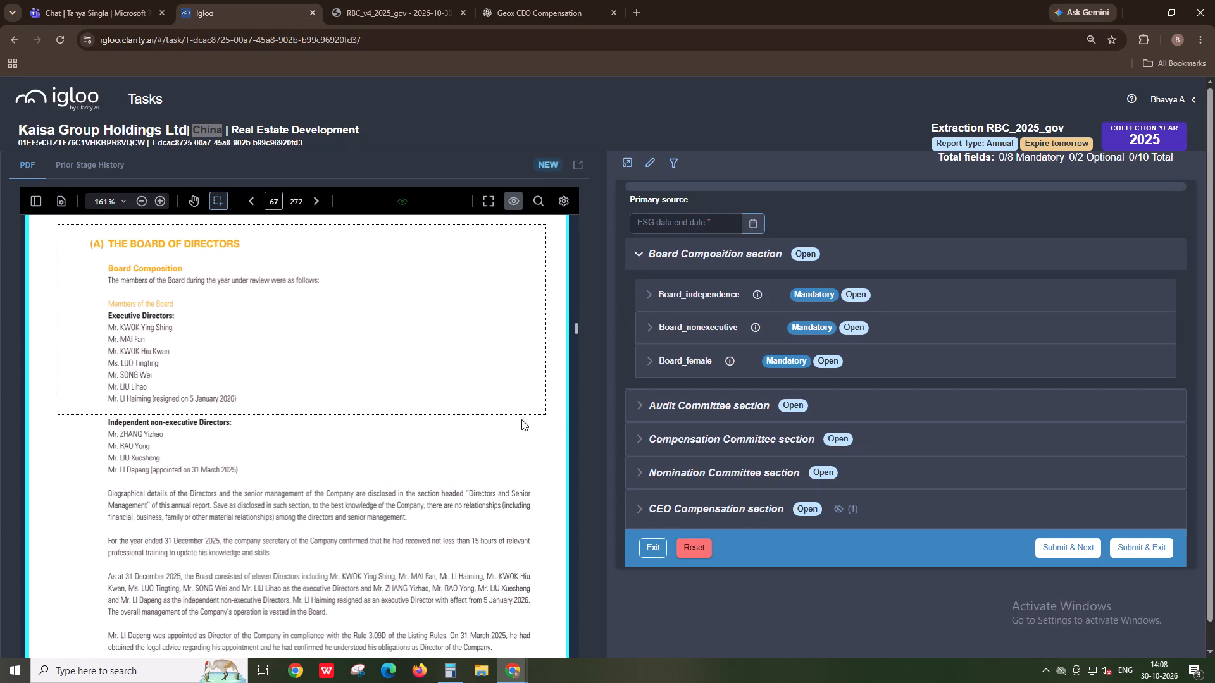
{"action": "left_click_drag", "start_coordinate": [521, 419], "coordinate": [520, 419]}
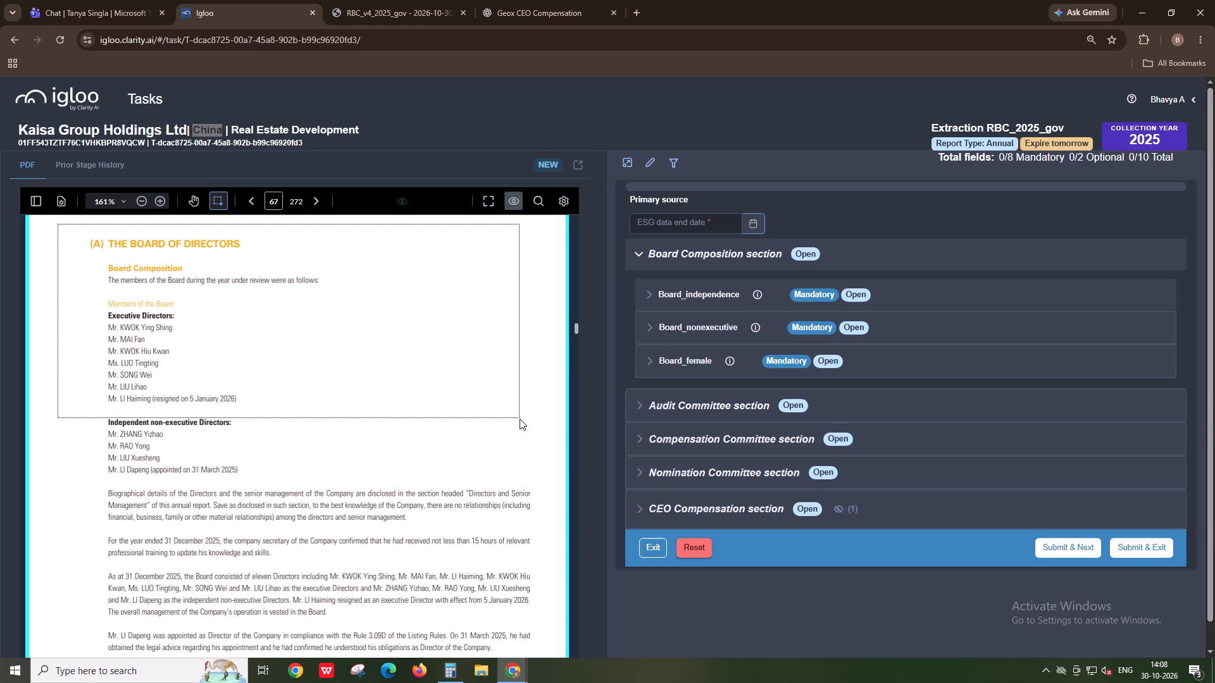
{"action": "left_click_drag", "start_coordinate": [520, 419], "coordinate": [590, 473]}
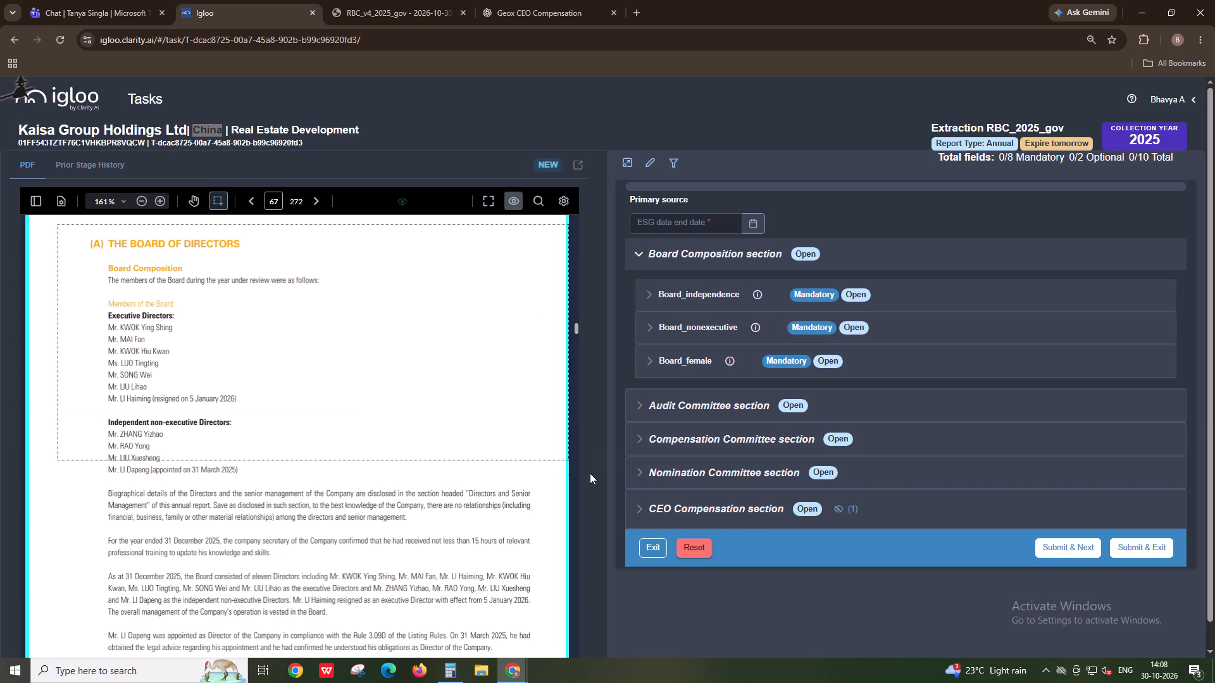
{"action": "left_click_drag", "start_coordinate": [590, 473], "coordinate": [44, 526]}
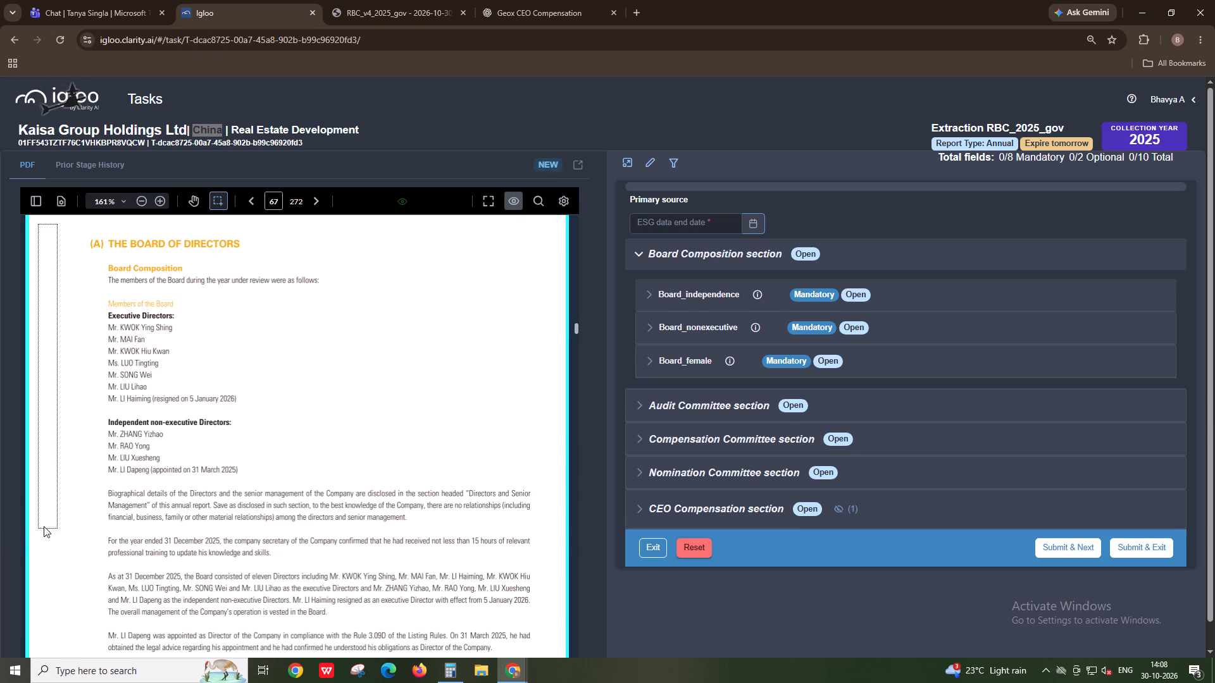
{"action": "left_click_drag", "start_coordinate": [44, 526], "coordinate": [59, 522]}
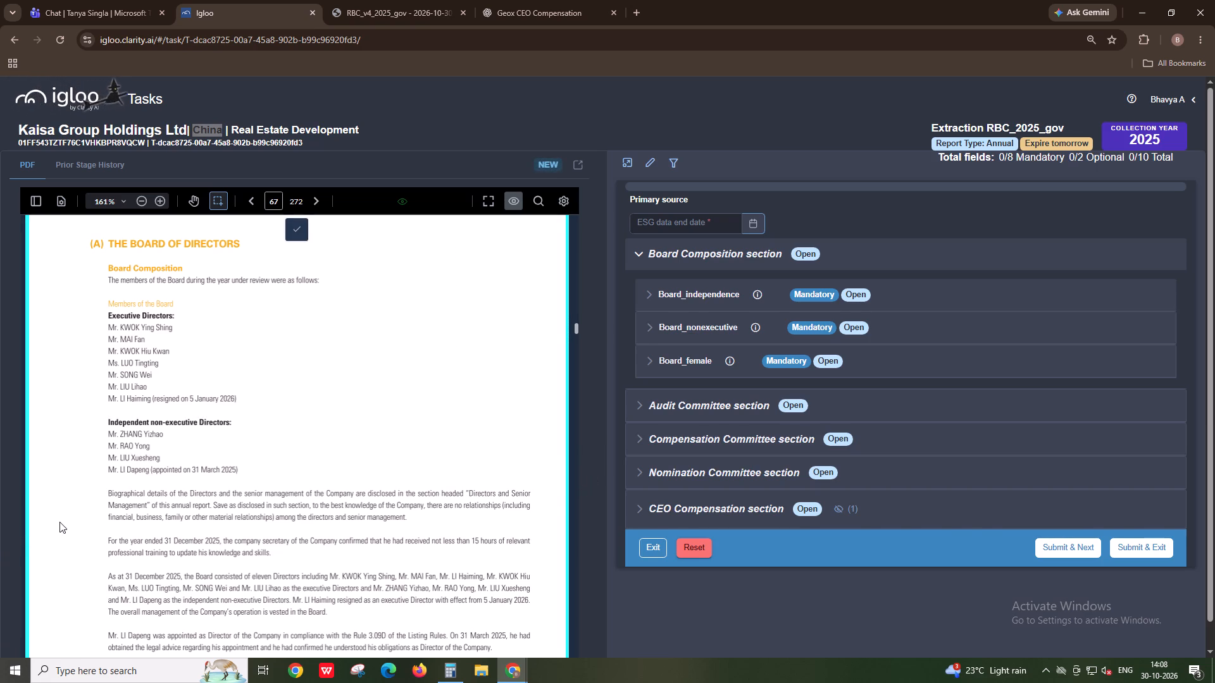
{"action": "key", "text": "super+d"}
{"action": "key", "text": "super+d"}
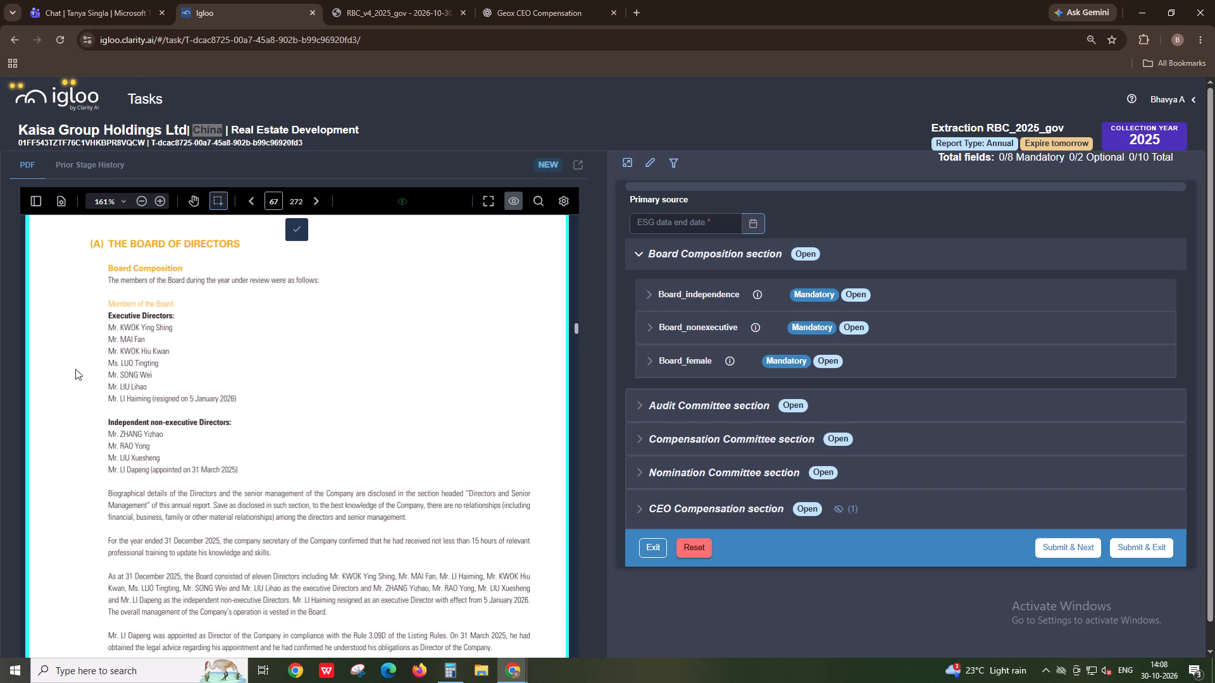
Try to box-select the Board of Directors passage on page 67, starting at the section heading.
{"action": "left_click_drag", "start_coordinate": [75, 230], "coordinate": [251, 257]}
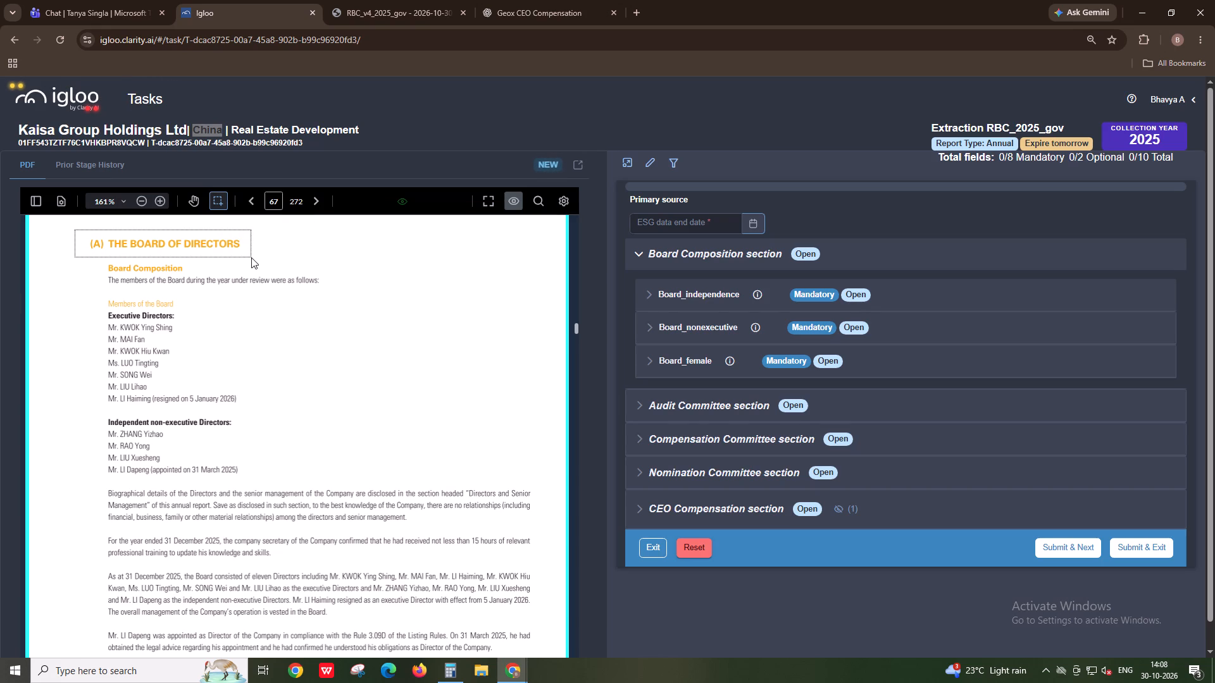
{"action": "left_click_drag", "start_coordinate": [251, 257], "coordinate": [456, 410]}
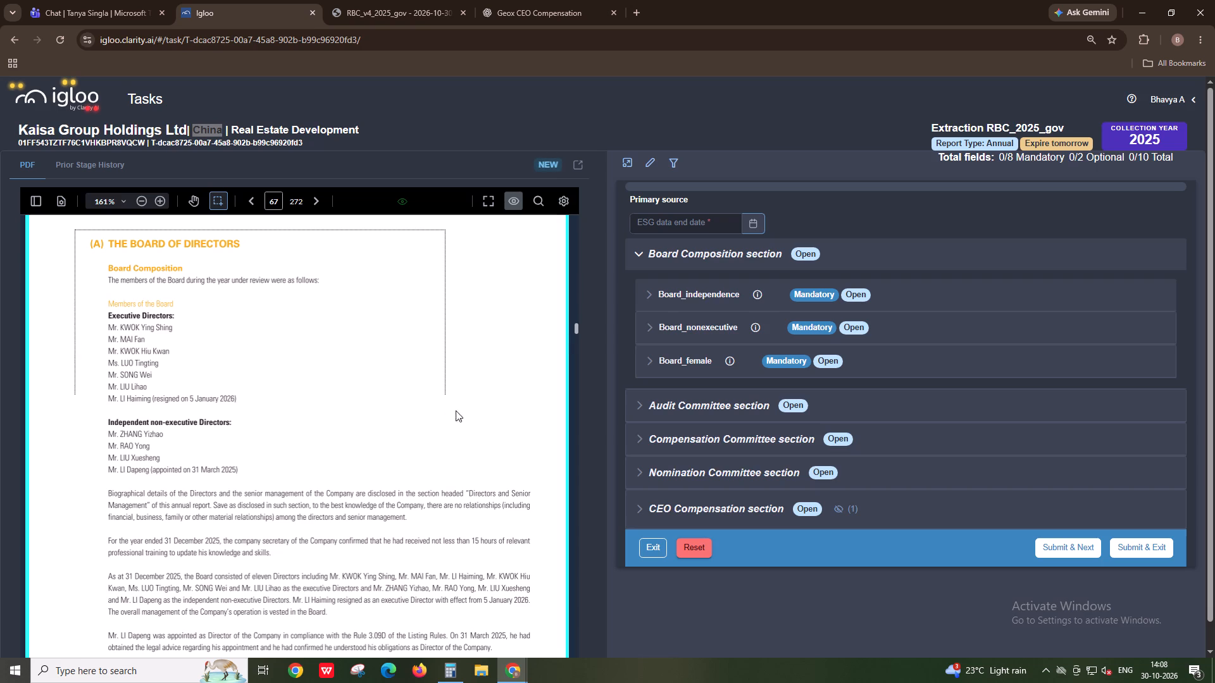
{"action": "left_click_drag", "start_coordinate": [456, 410], "coordinate": [546, 598]}
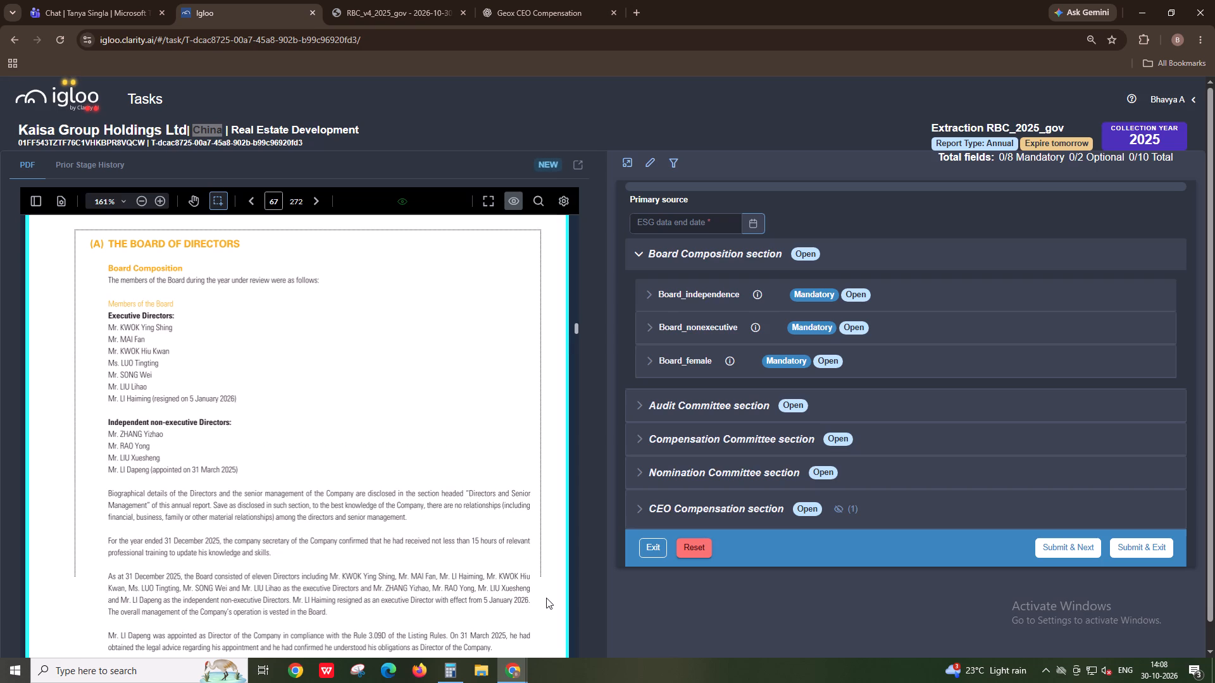
{"action": "left_click_drag", "start_coordinate": [546, 598], "coordinate": [535, 624]}
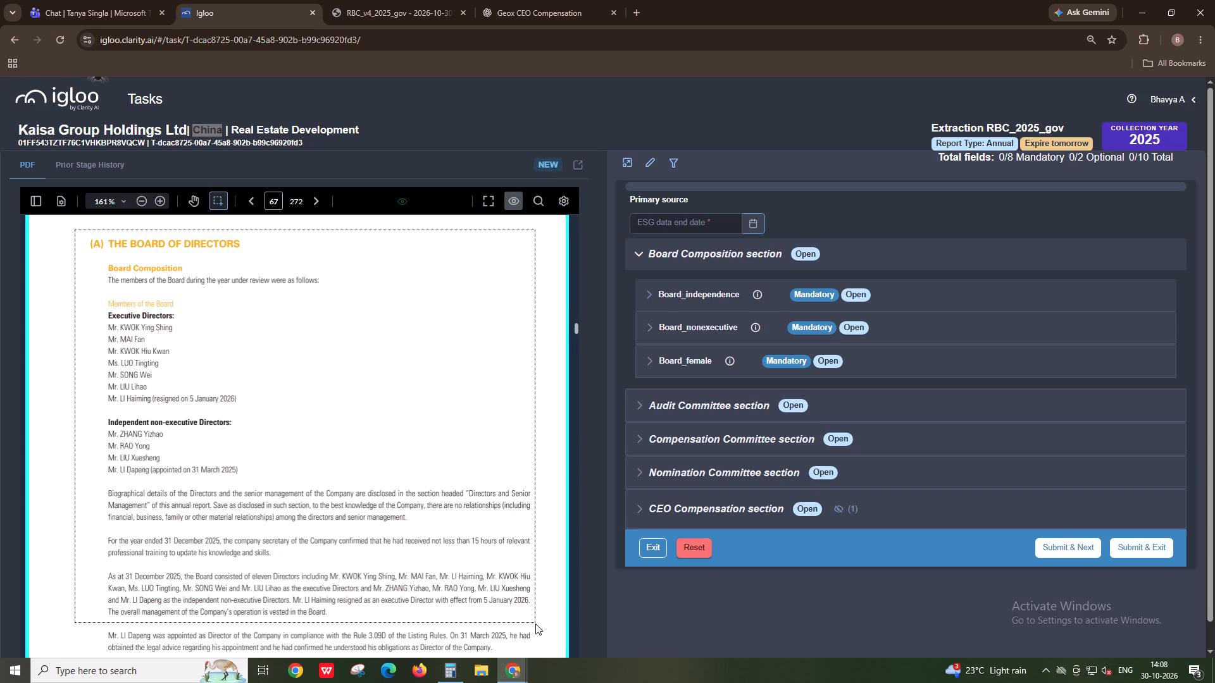
{"action": "left_click_drag", "start_coordinate": [535, 624], "coordinate": [556, 632]}
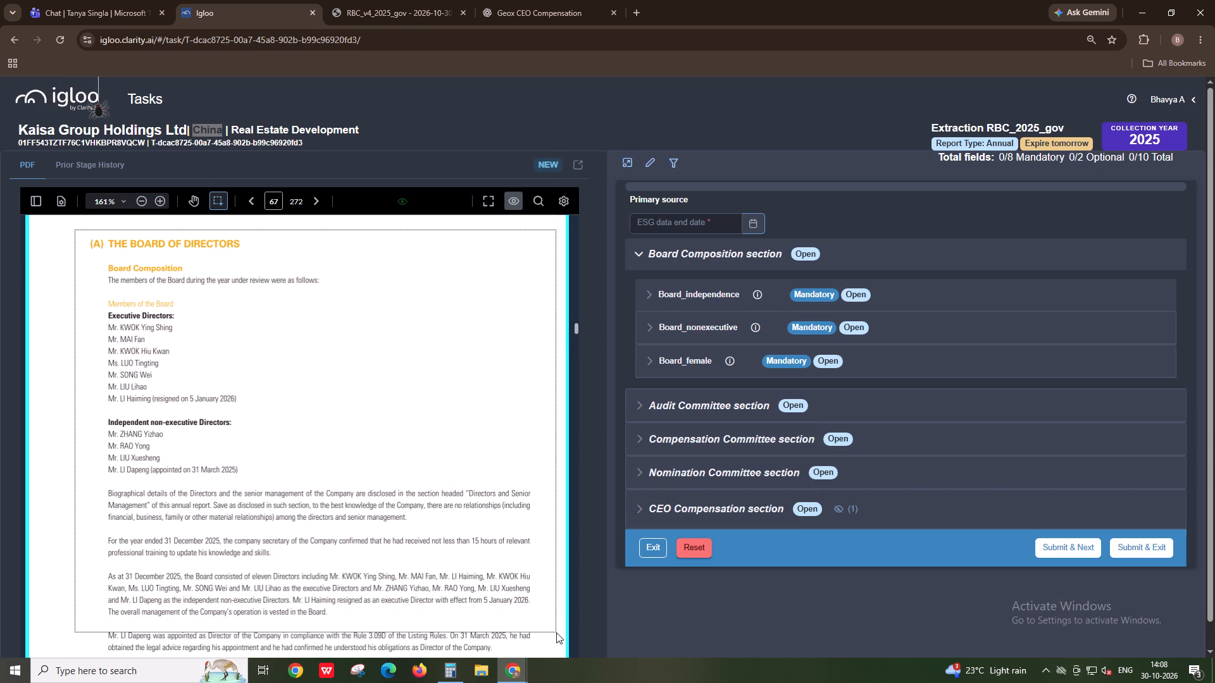
{"action": "left_click_drag", "start_coordinate": [556, 632], "coordinate": [543, 615]}
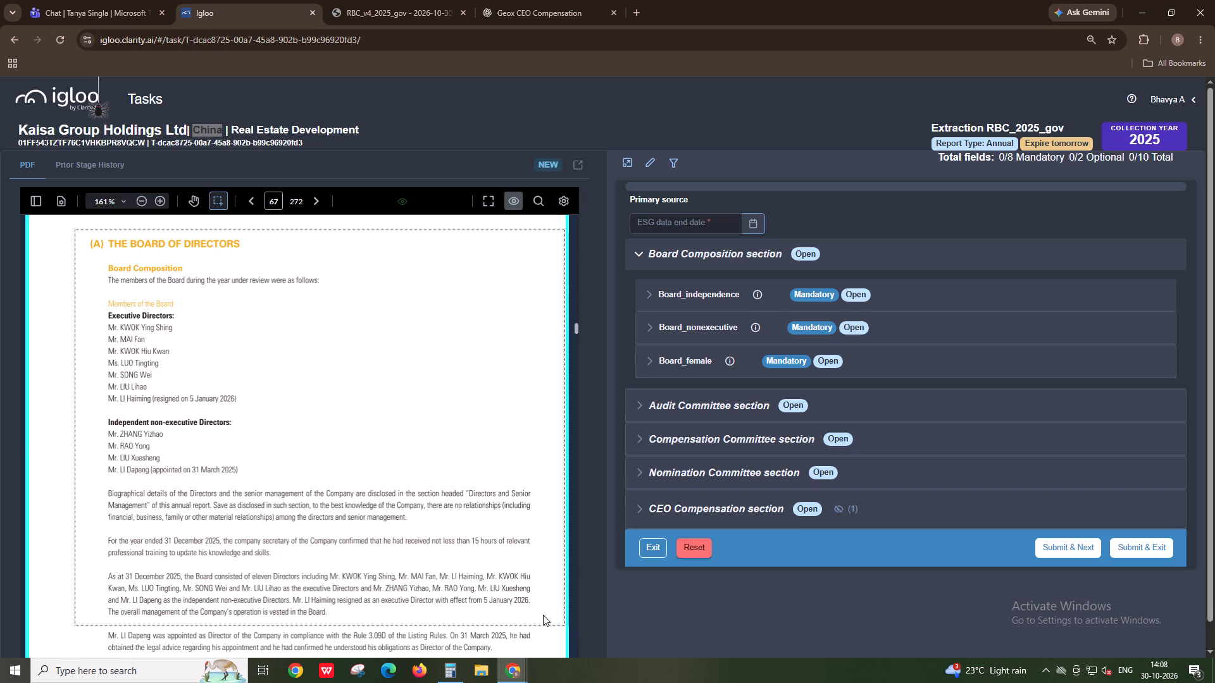
{"action": "left_click_drag", "start_coordinate": [543, 615], "coordinate": [507, 605]}
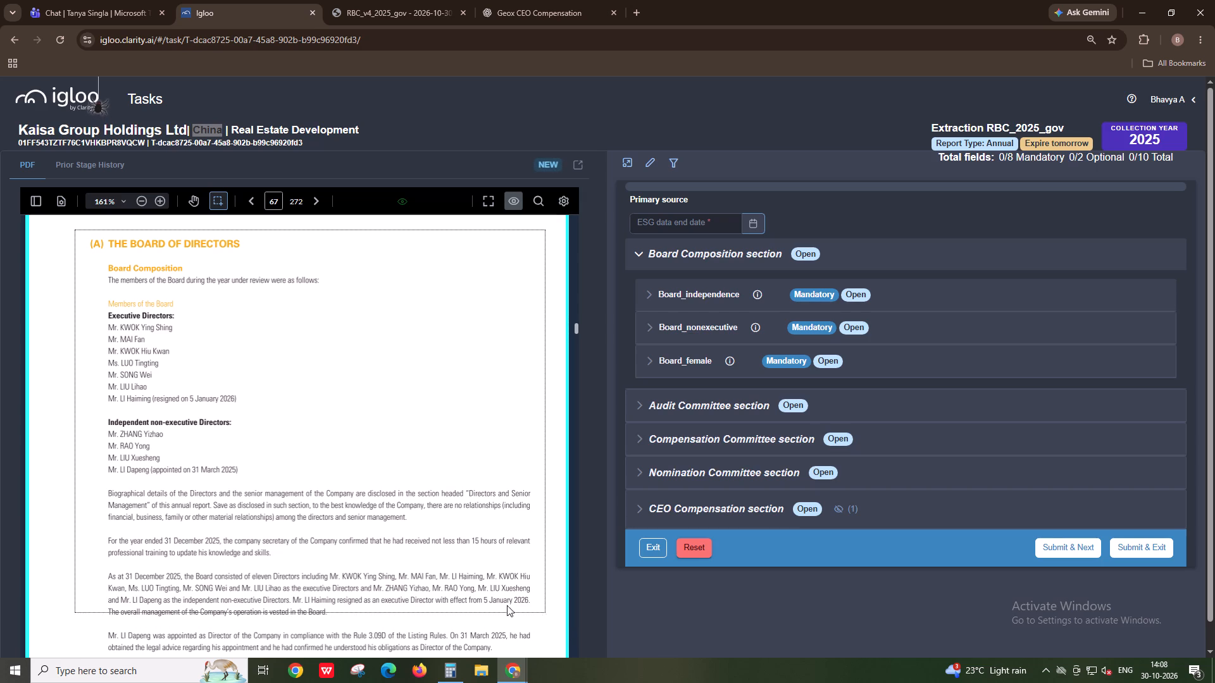
{"action": "left_click_drag", "start_coordinate": [507, 605], "coordinate": [75, 278]}
Close the Calculator window and return to the Kaisa Group Holdings task in Igloo.
{"action": "key", "text": "alt+Tab"}
{"action": "key", "text": "alt+Tab"}
{"action": "key", "text": "alt+Tab"}
{"action": "key", "text": "alt+Tab"}
{"action": "key", "text": "alt+Tab"}
{"action": "key", "text": "alt+Tab"}
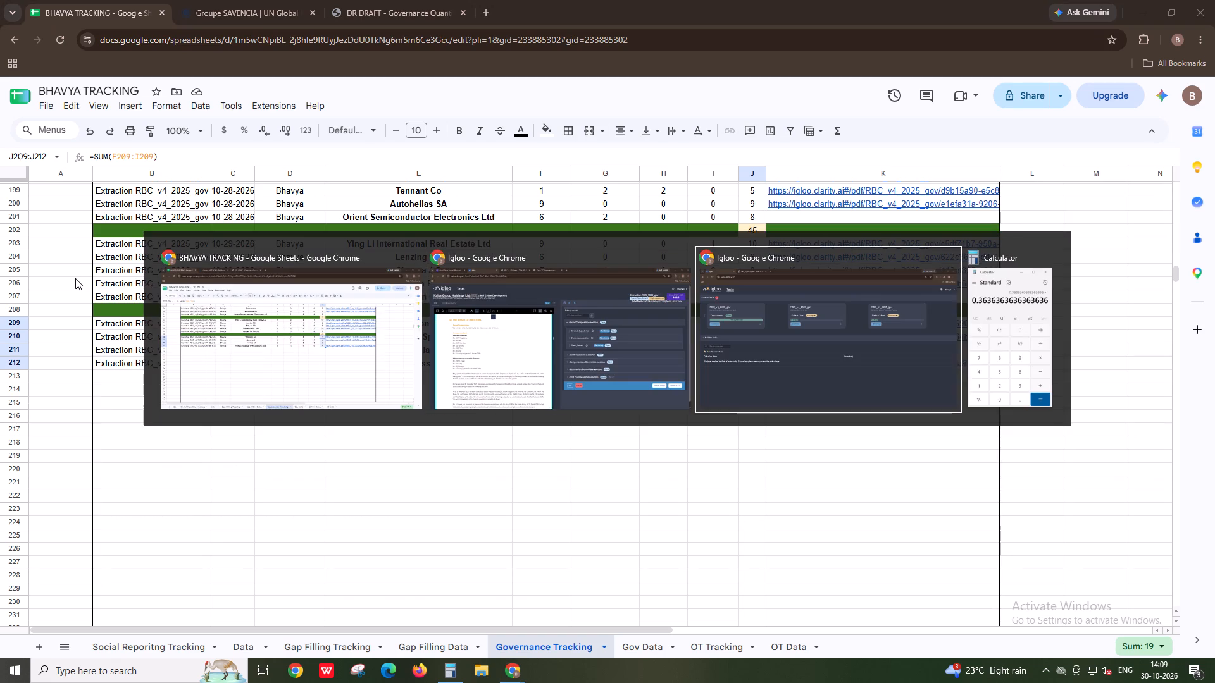
{"action": "key", "text": "alt+Tab"}
{"action": "key", "text": "alt+Tab"}
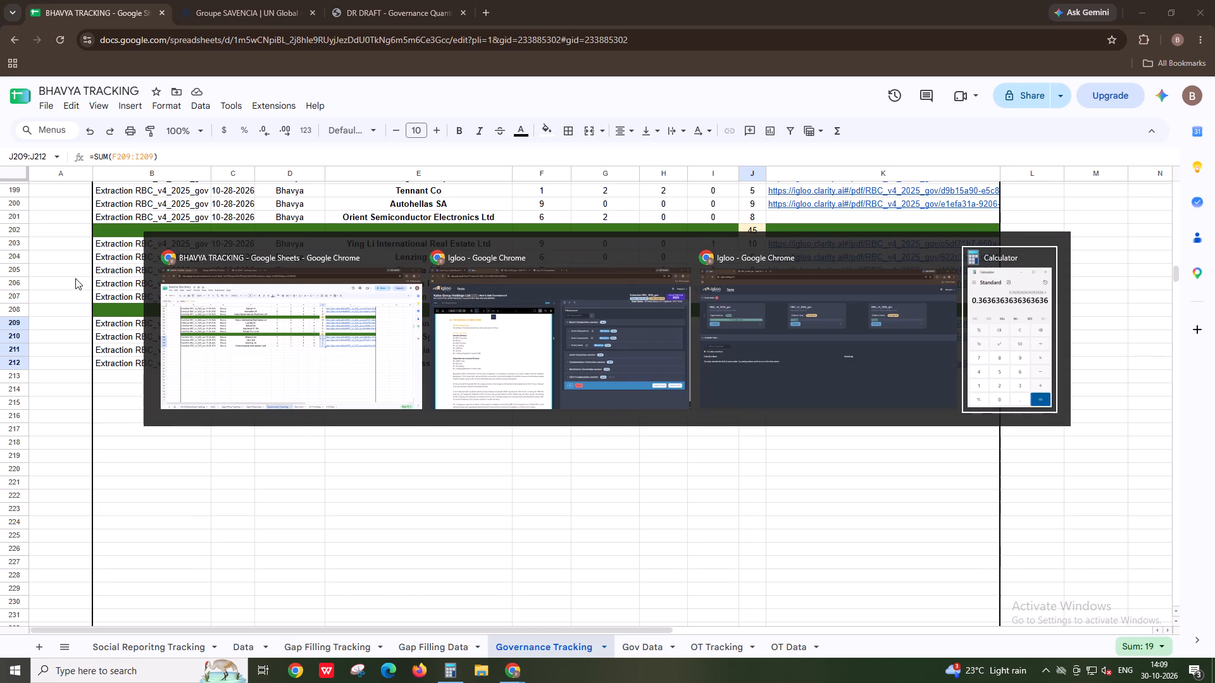
{"action": "left_click", "coordinate": [1149, 151]}
{"action": "key", "text": "alt+Tab"}
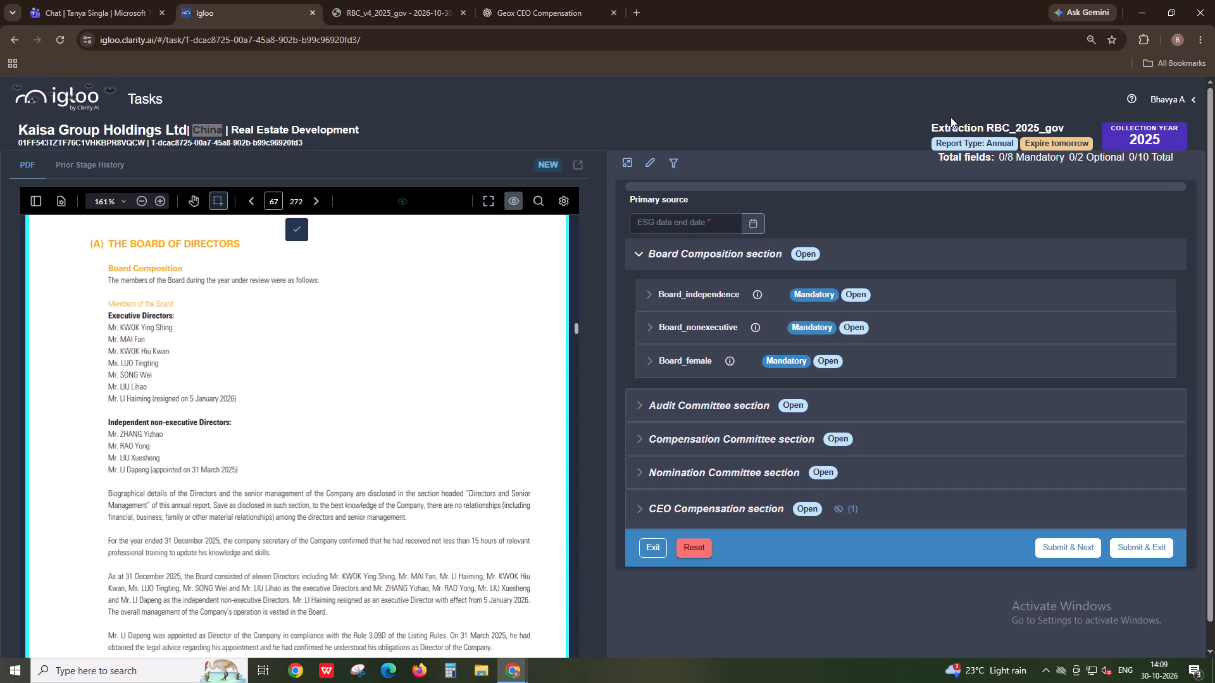
Try to assign the boxed page 67 extract to the Board_nonexecutive field.
{"action": "left_click", "coordinate": [294, 237]}
{"action": "left_click", "coordinate": [287, 325]}
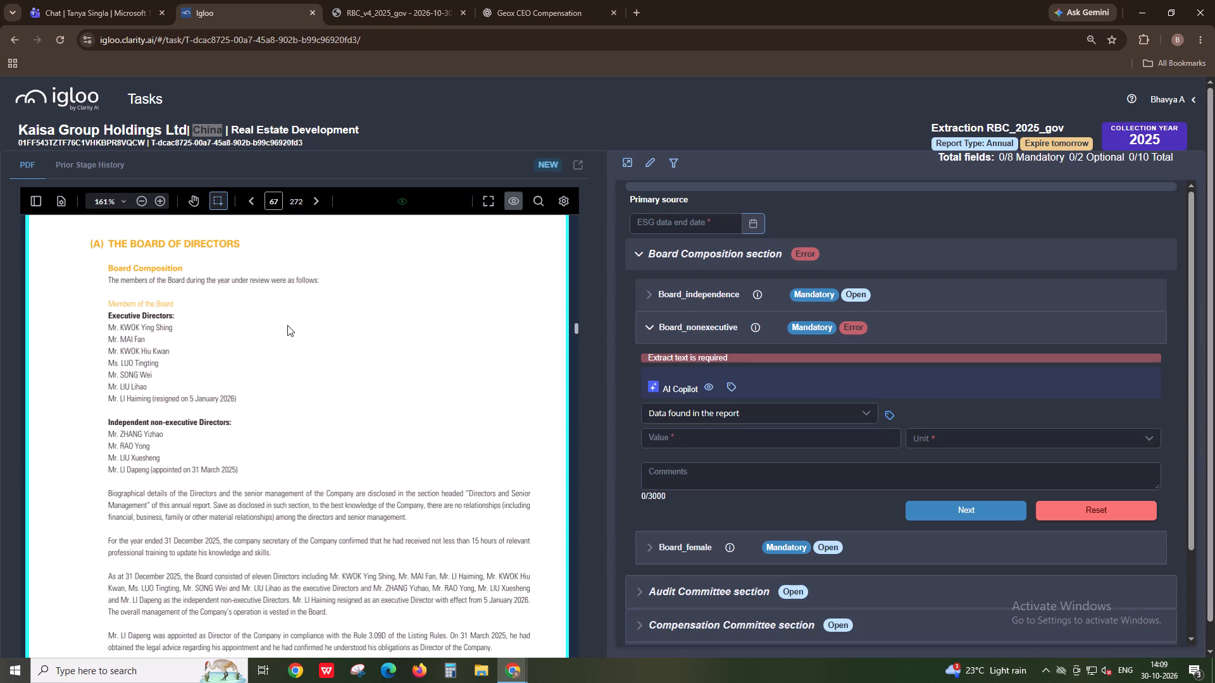
Collapse the Board_nonexecutive field and the Board Composition section in the extraction form.
{"action": "left_click", "coordinate": [695, 314]}
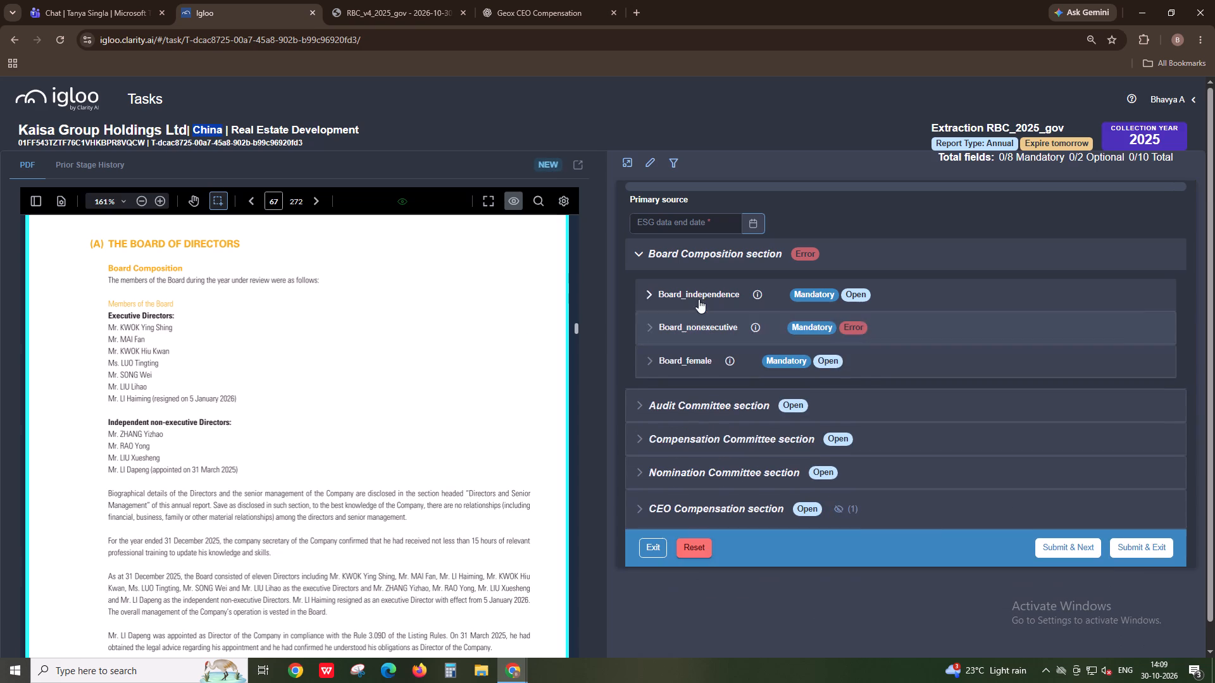
{"action": "left_click", "coordinate": [692, 266]}
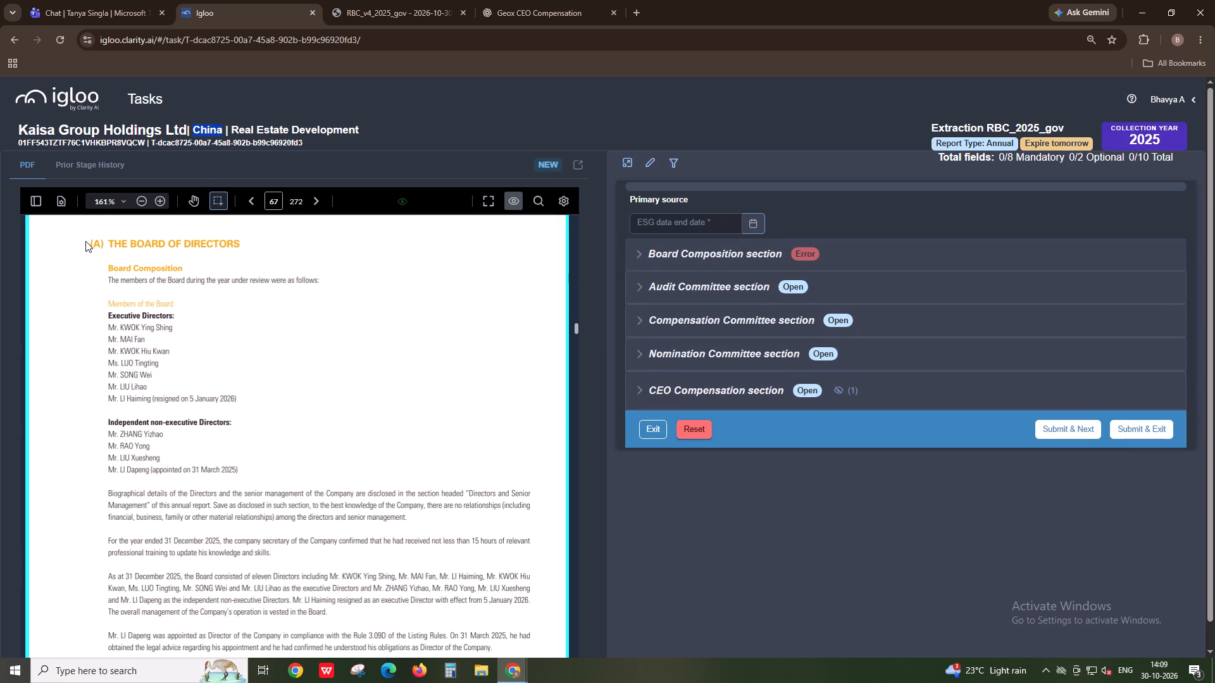
Box-select the "(A) THE BOARD OF DIRECTORS" heading on page 67 of the annual report.
{"action": "left_click_drag", "start_coordinate": [85, 241], "coordinate": [262, 286]}
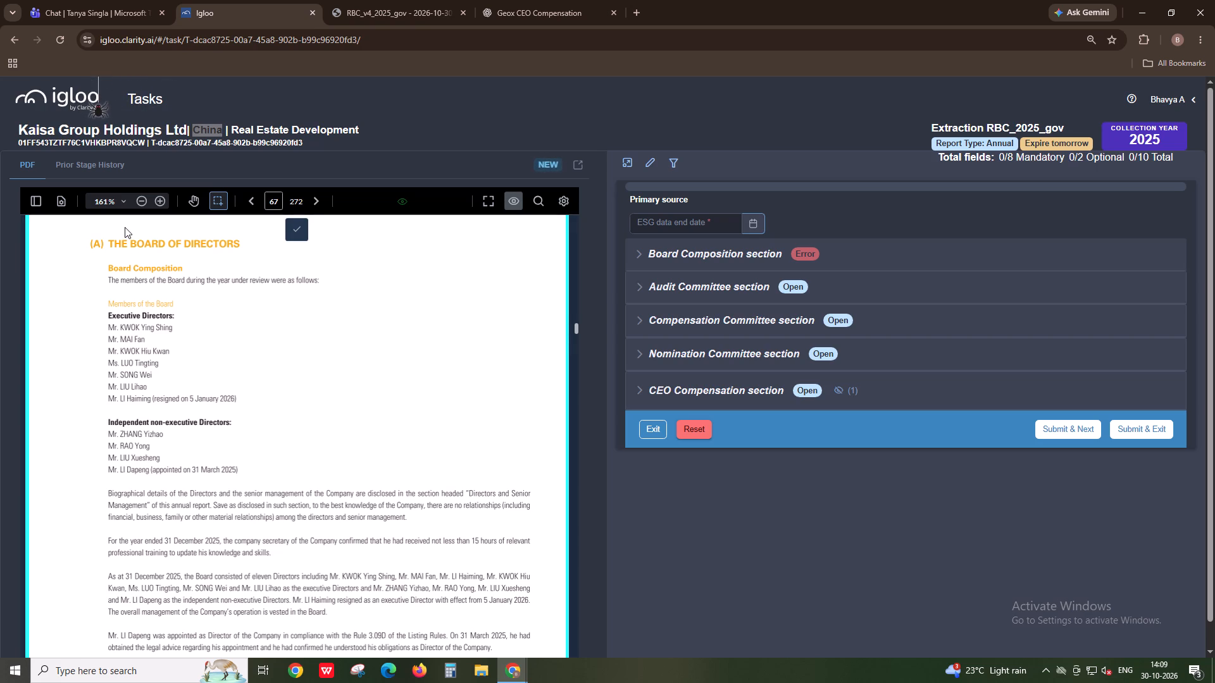
{"action": "left_click_drag", "start_coordinate": [78, 230], "coordinate": [85, 236]}
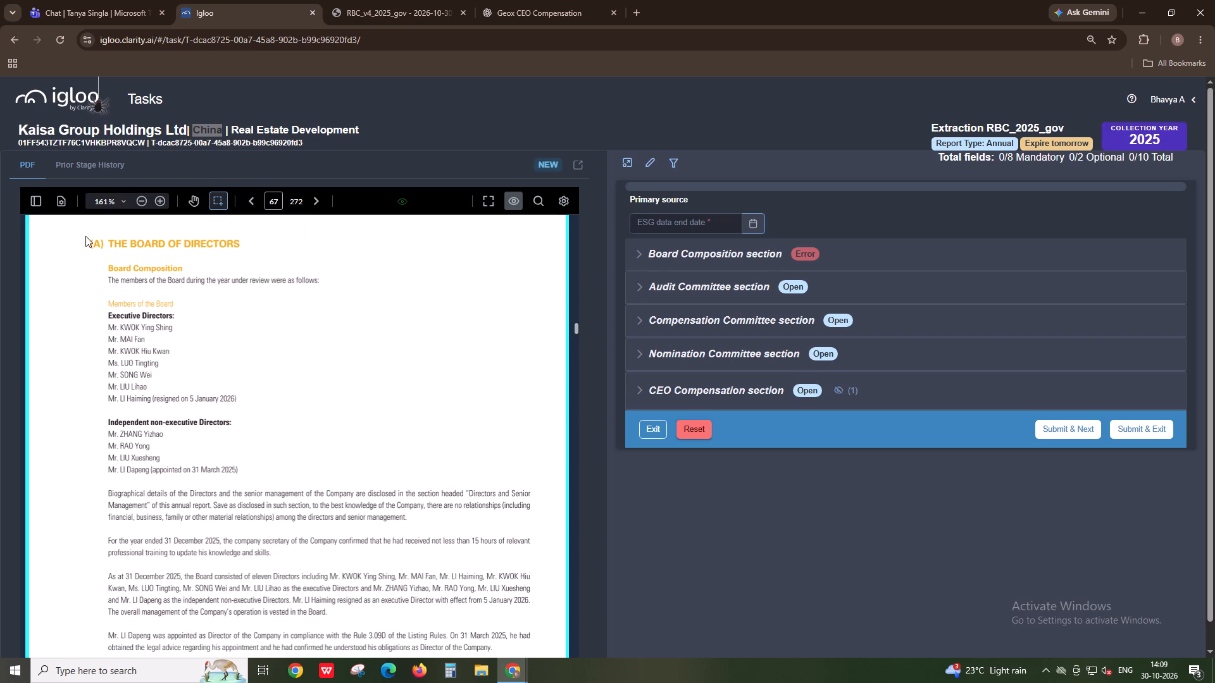
{"action": "left_click_drag", "start_coordinate": [85, 236], "coordinate": [260, 259]}
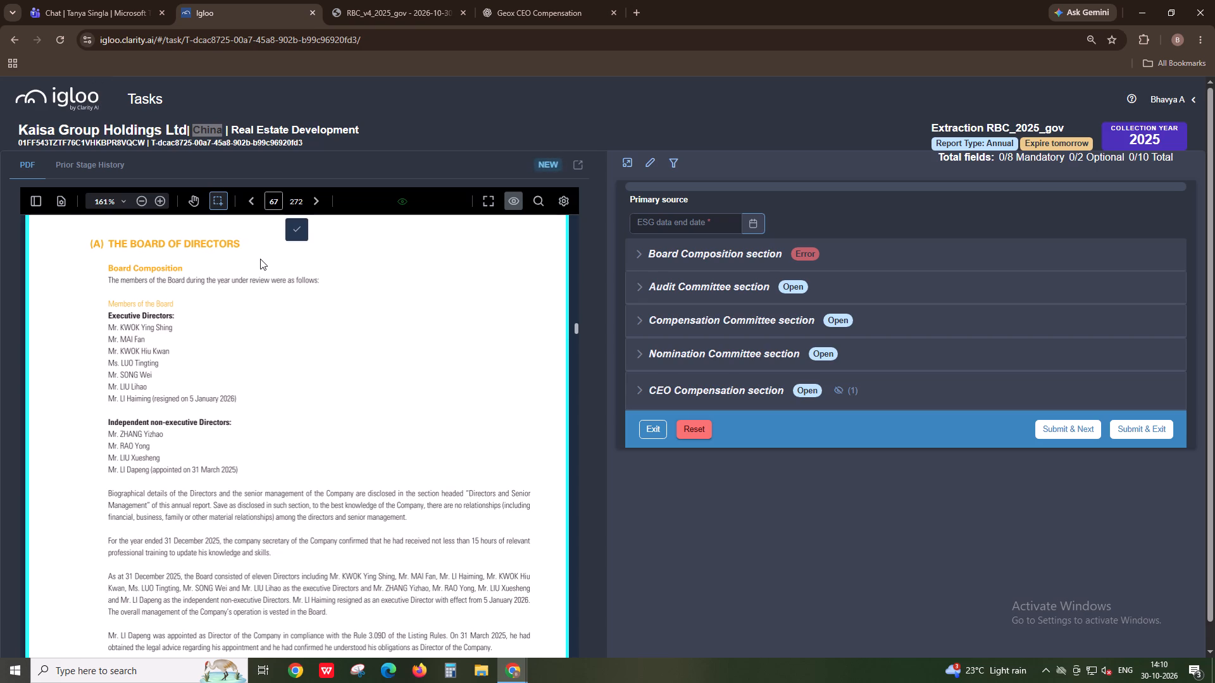
{"action": "left_click_drag", "start_coordinate": [251, 260], "coordinate": [97, 227]}
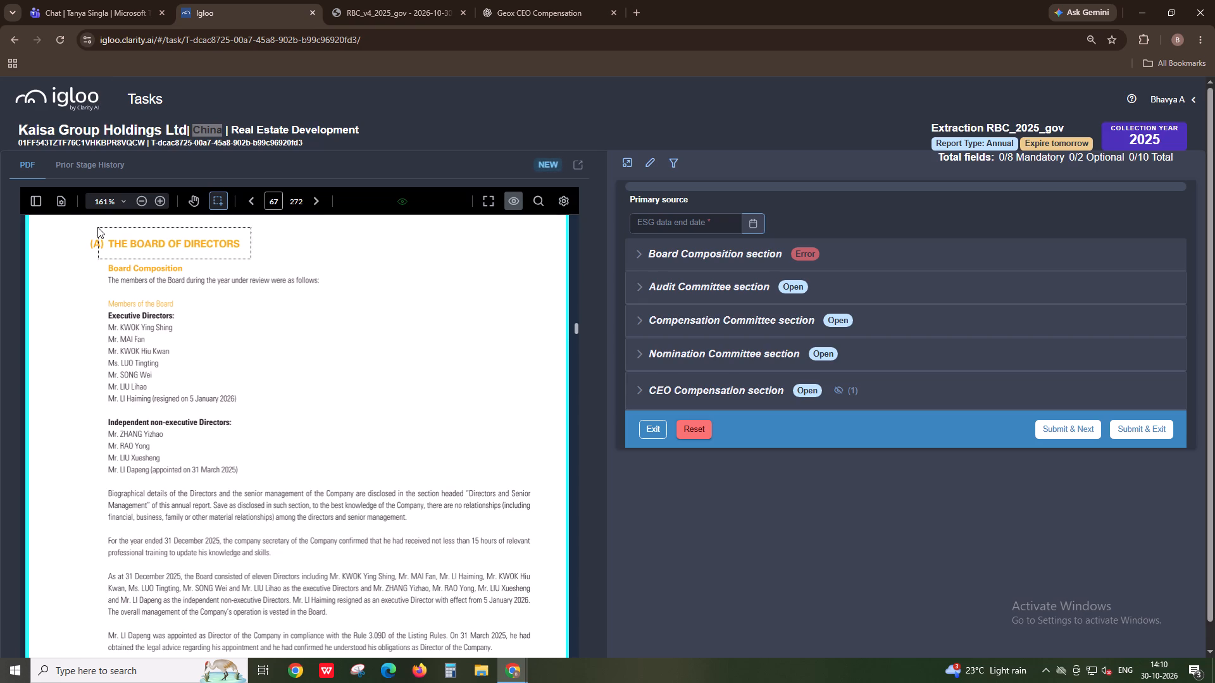
{"action": "left_click_drag", "start_coordinate": [97, 227], "coordinate": [79, 228]}
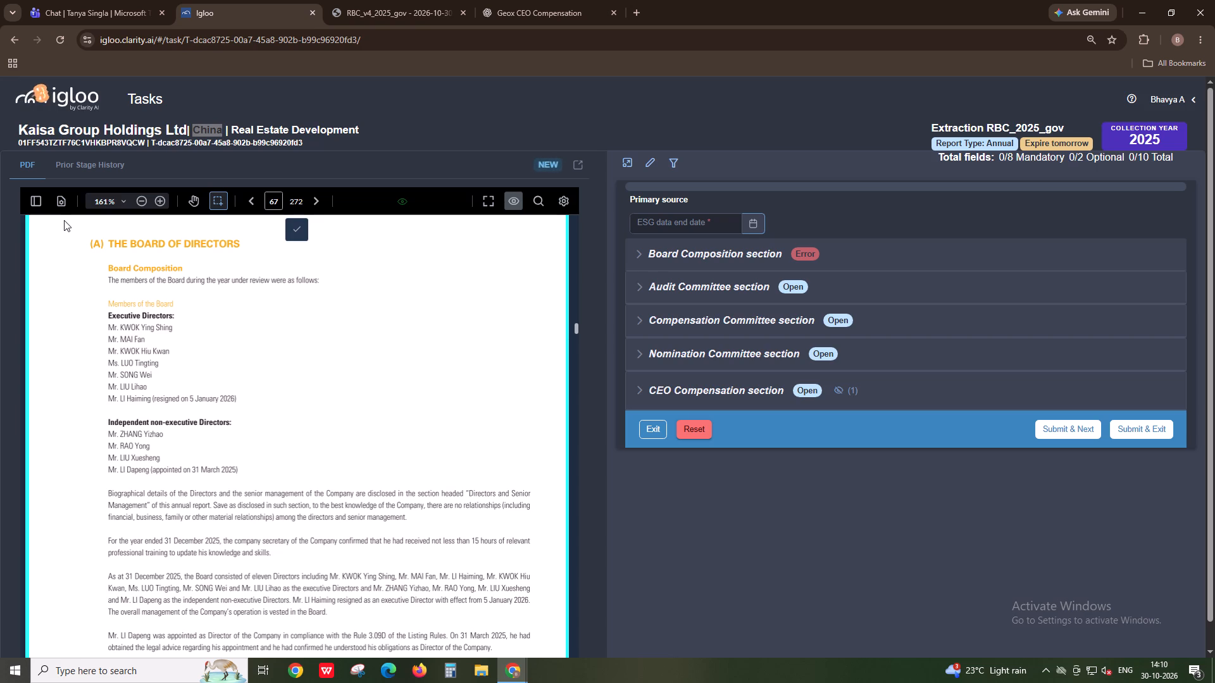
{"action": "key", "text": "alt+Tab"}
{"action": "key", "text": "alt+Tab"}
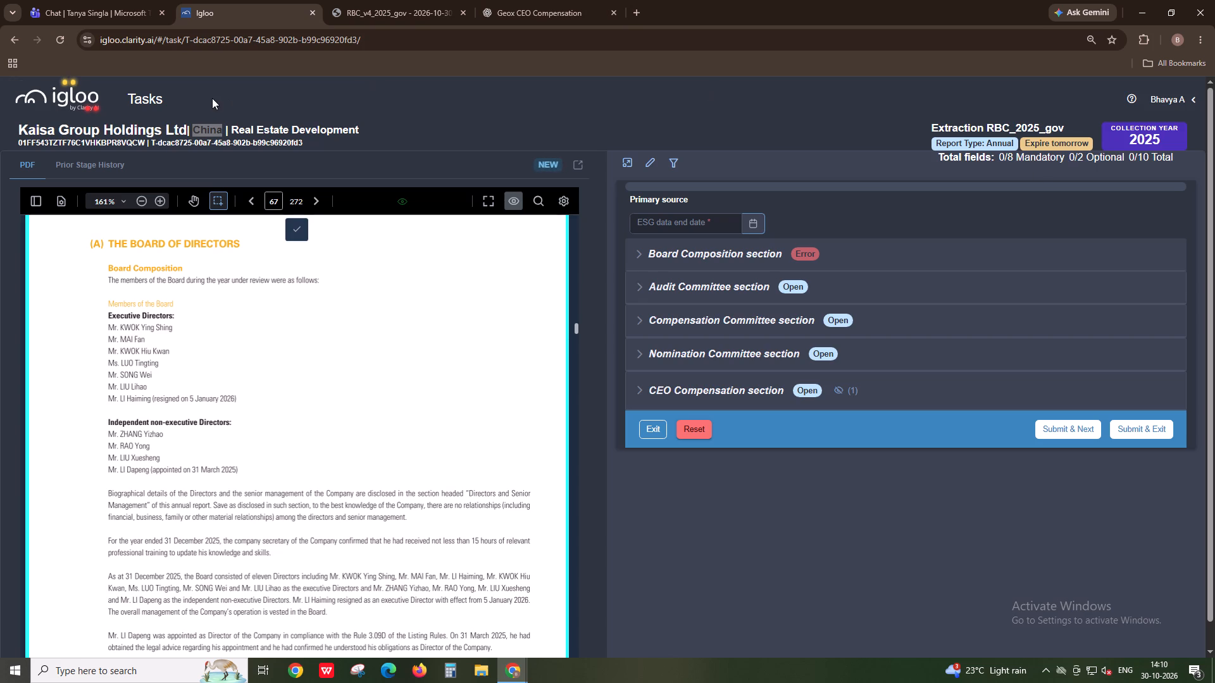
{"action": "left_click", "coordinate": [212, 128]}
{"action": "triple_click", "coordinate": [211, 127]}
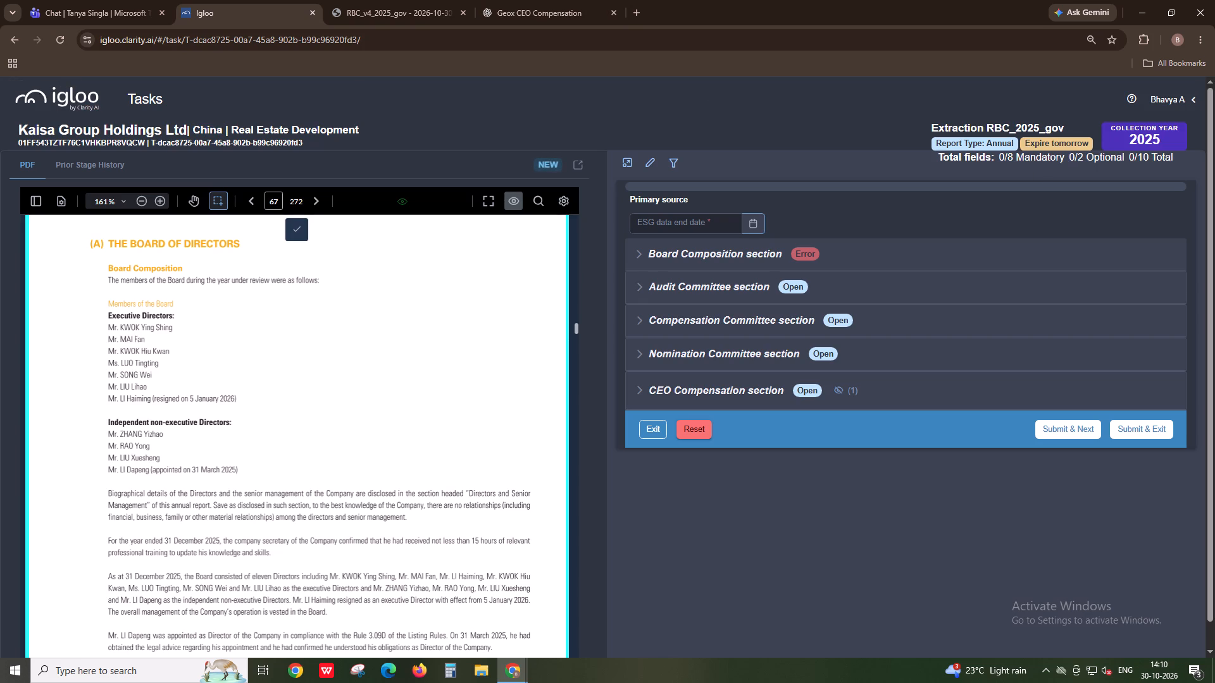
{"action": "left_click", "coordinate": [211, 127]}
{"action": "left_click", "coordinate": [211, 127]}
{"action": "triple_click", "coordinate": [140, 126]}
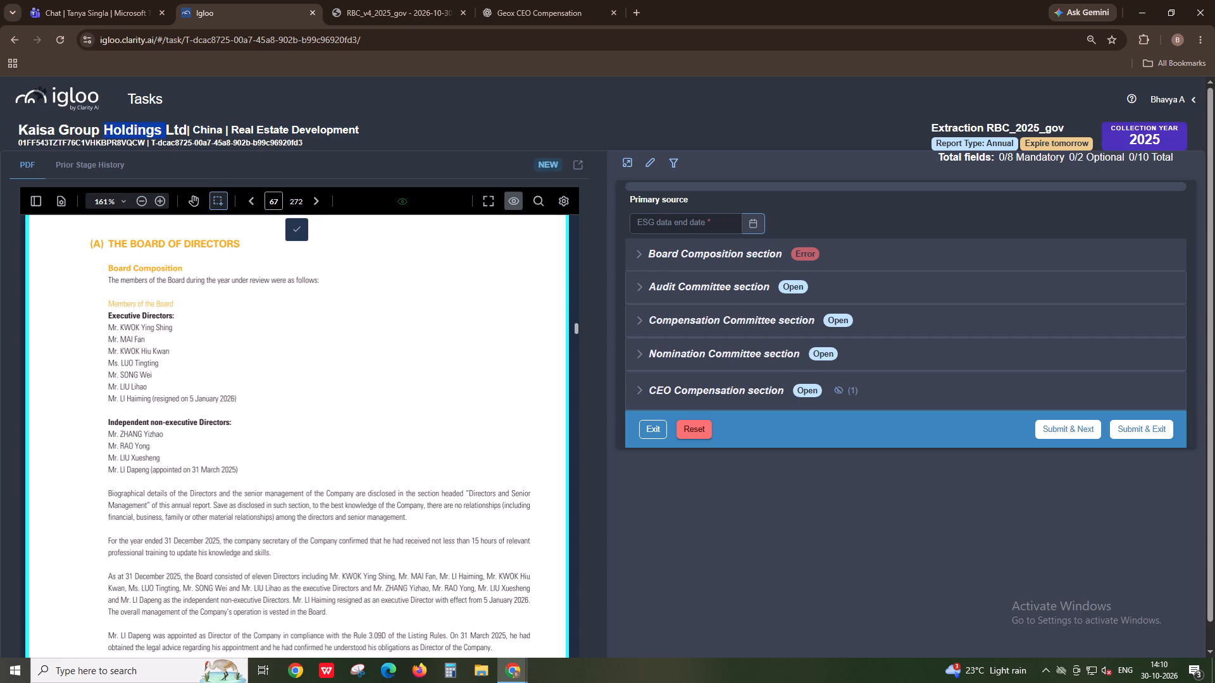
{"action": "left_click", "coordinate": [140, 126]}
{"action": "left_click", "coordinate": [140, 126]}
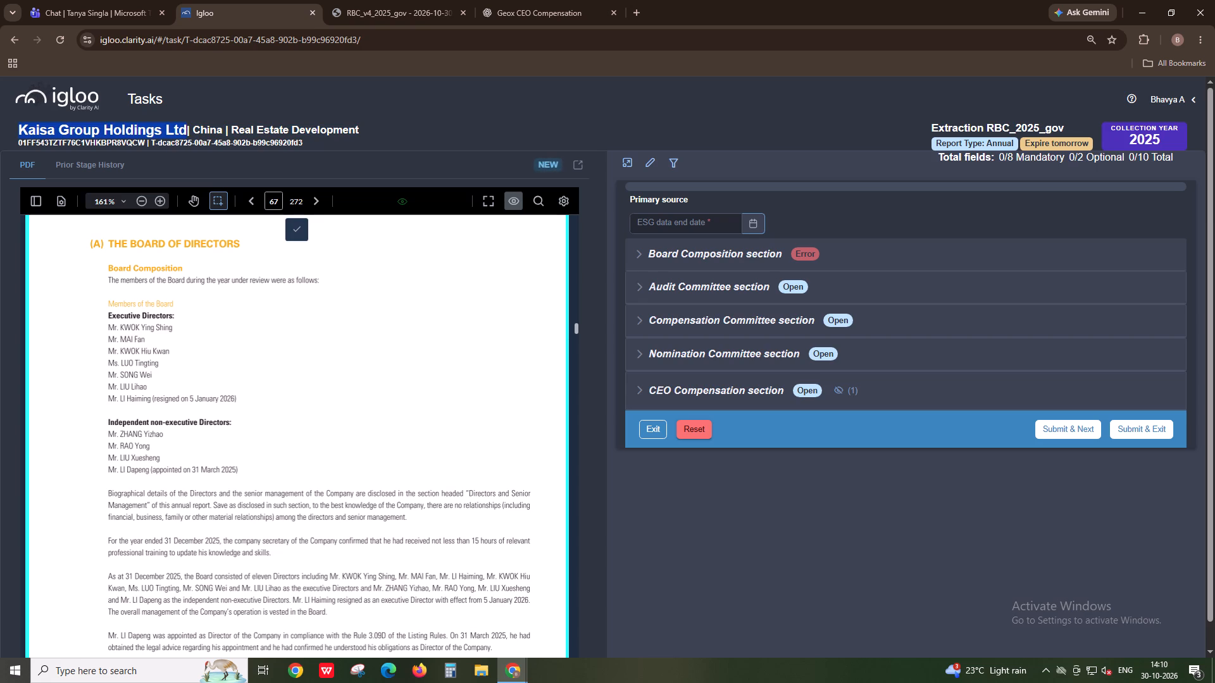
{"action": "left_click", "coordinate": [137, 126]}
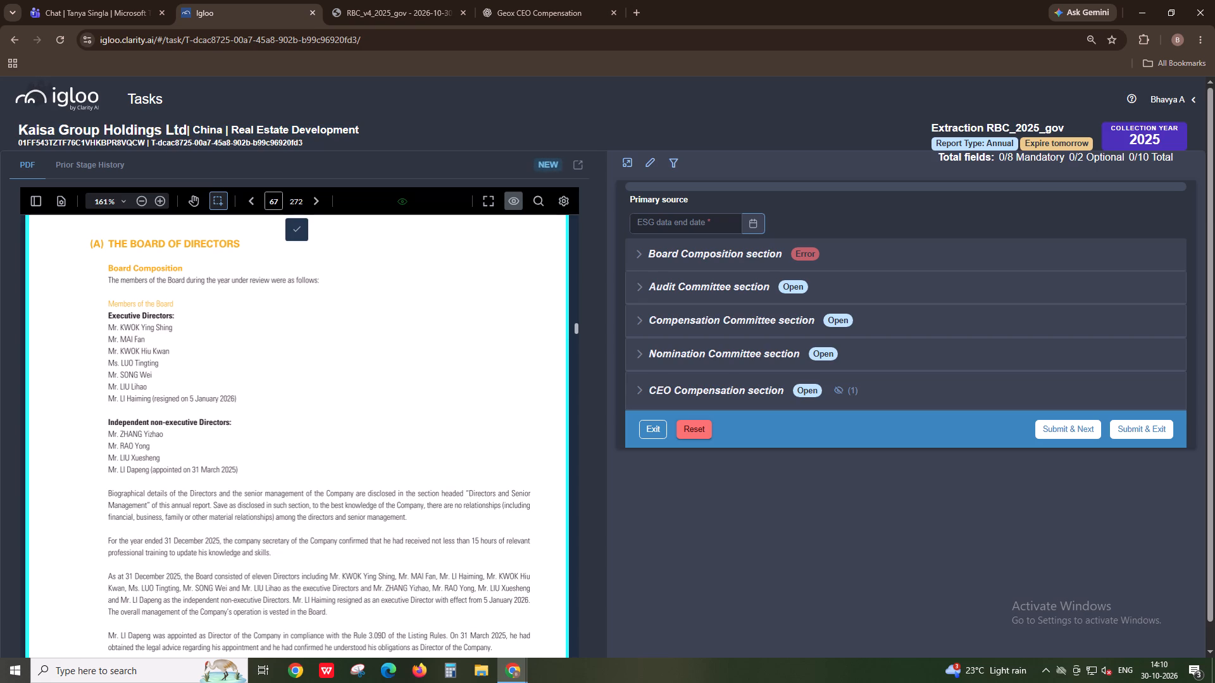
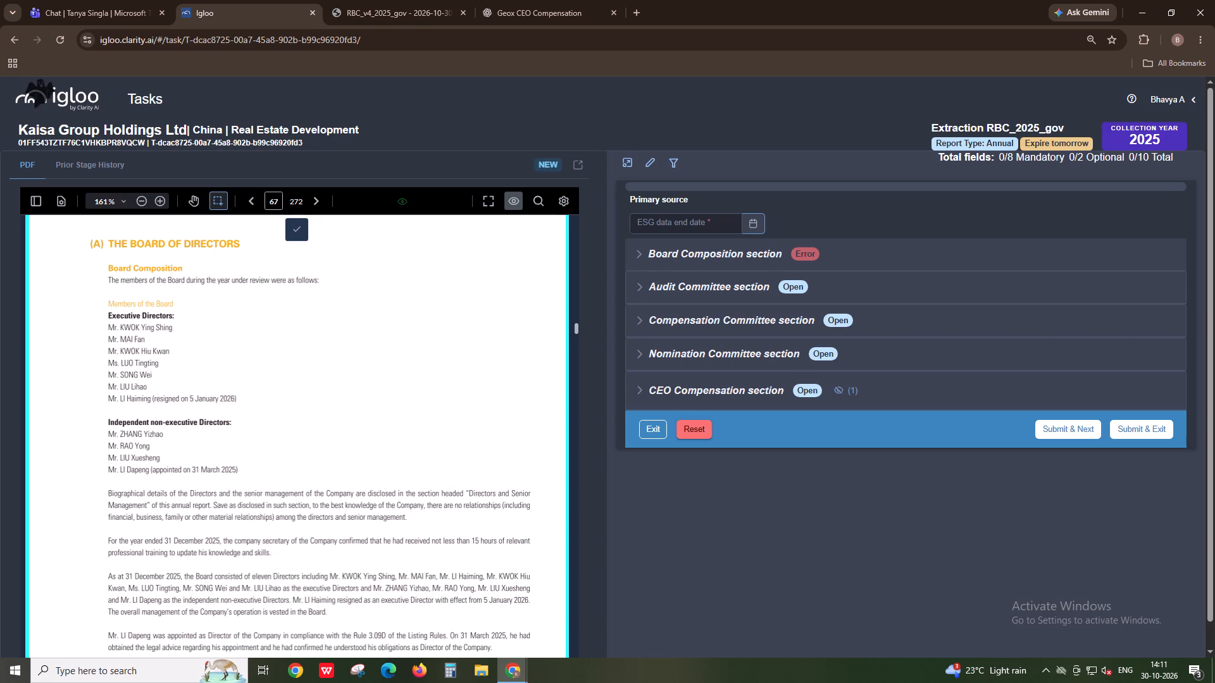
Set the Board_independence value to 36.36 with unit % in the Board Composition section.
{"action": "left_click", "coordinate": [728, 271]}
{"action": "left_click", "coordinate": [731, 263]}
{"action": "left_click", "coordinate": [702, 286]}
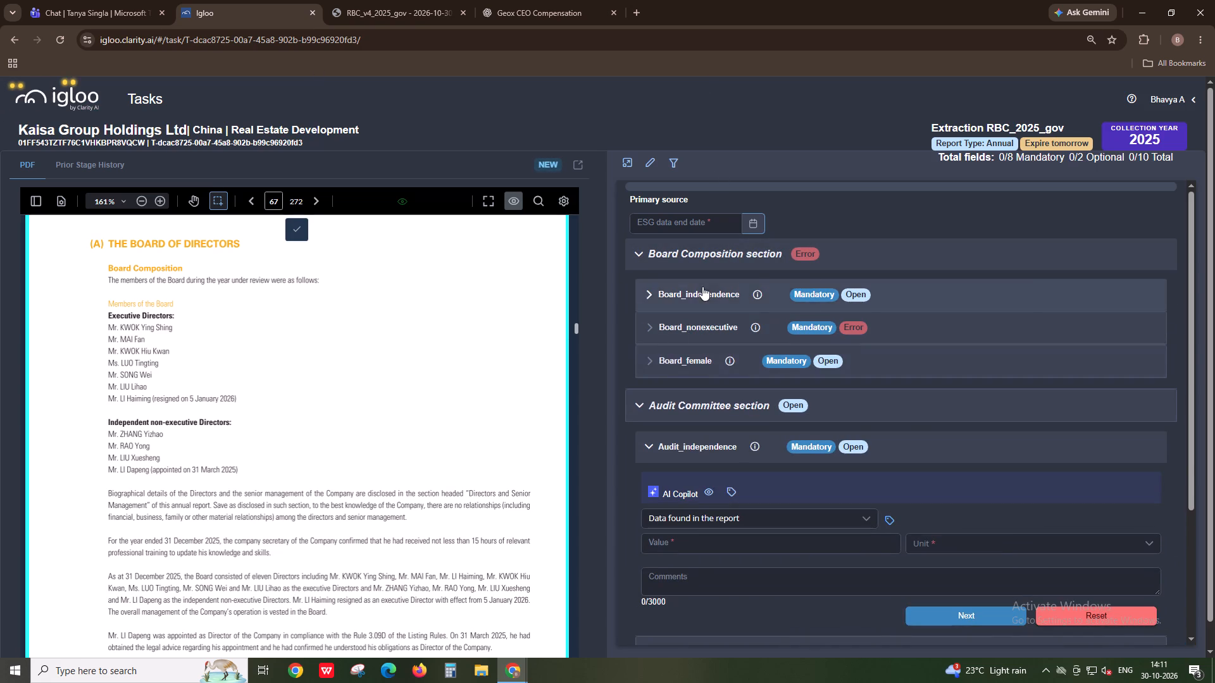
{"action": "left_click", "coordinate": [722, 333]}
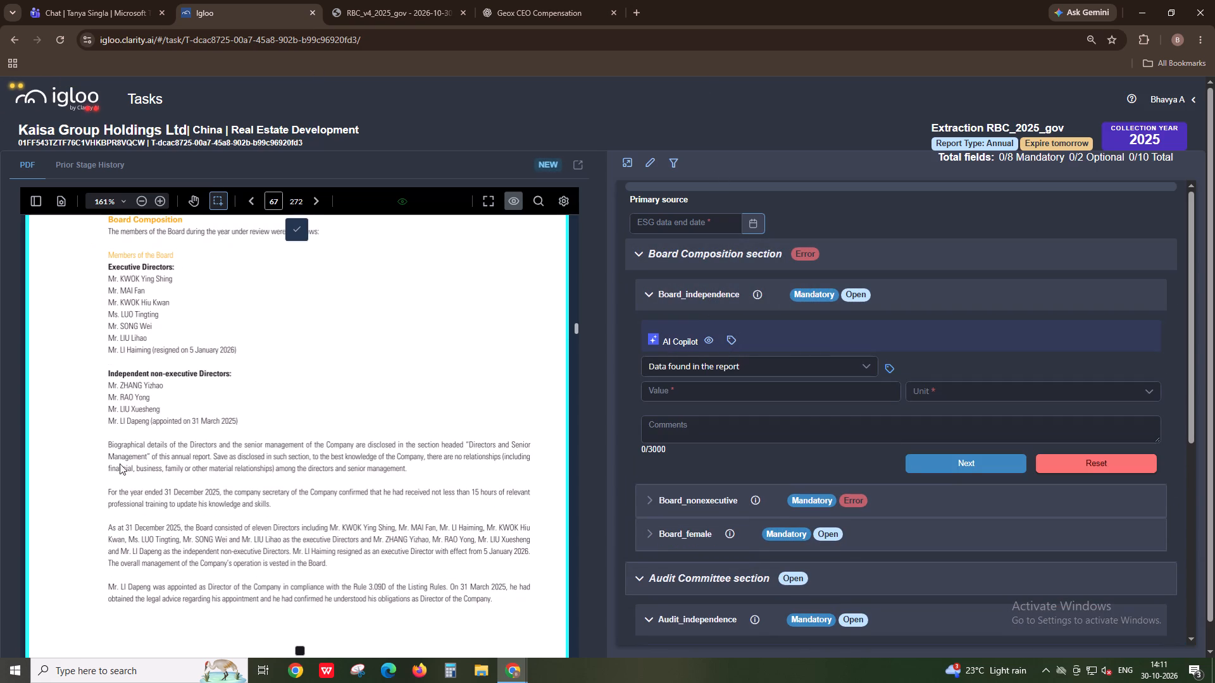
{"action": "left_click", "coordinate": [738, 396]}
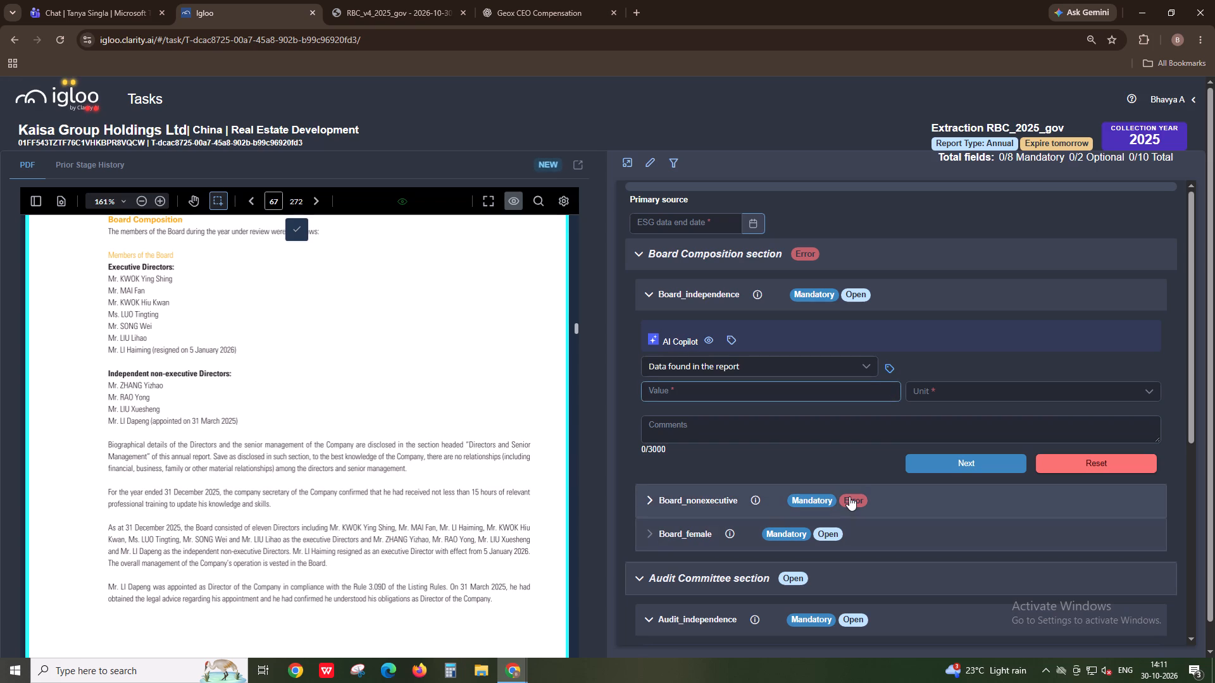
{"action": "type", "text": "36.36"}
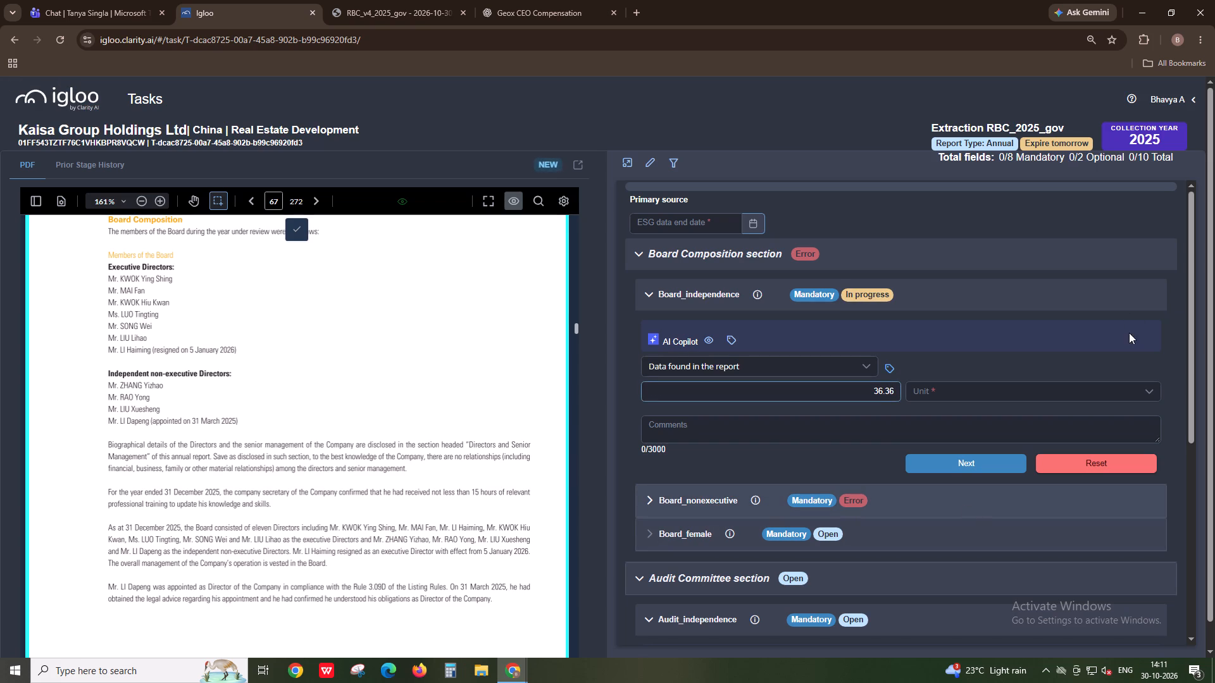
{"action": "left_click", "coordinate": [1109, 398]}
{"action": "left_click", "coordinate": [1048, 424]}
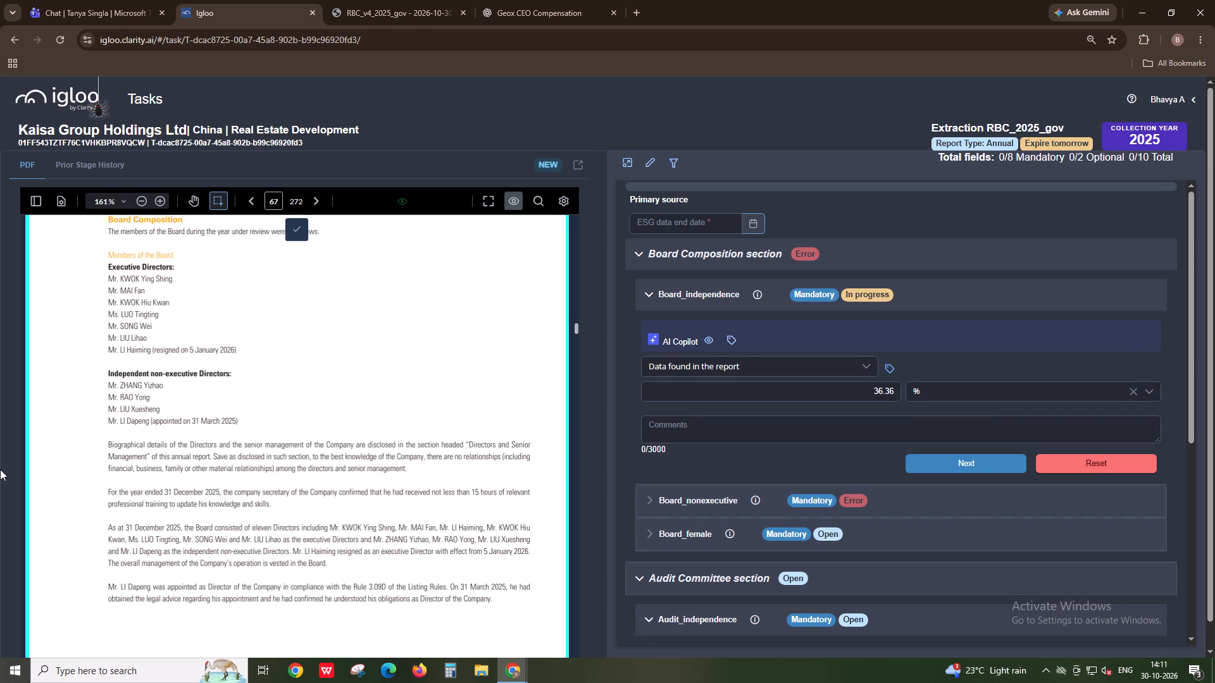
Annotate the page 67 paragraph beginning "As at 31 December 2025, the Board consisted of eleven Directors" as the Board_independence extract.
{"action": "scroll", "coordinate": [15, 465], "scroll_direction": "up", "scroll_amount": 1}
{"action": "scroll", "coordinate": [116, 487], "scroll_direction": "up", "scroll_amount": 1}
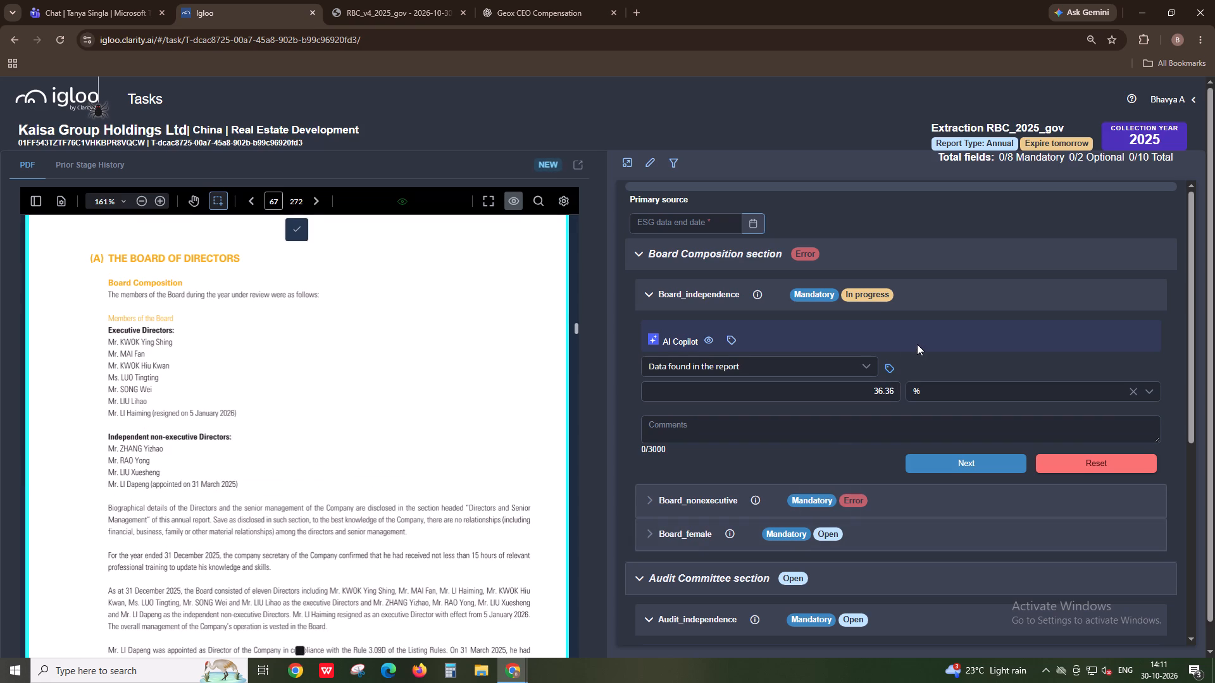
{"action": "key", "text": "alt+Tab"}
{"action": "key", "text": "alt+Tab"}
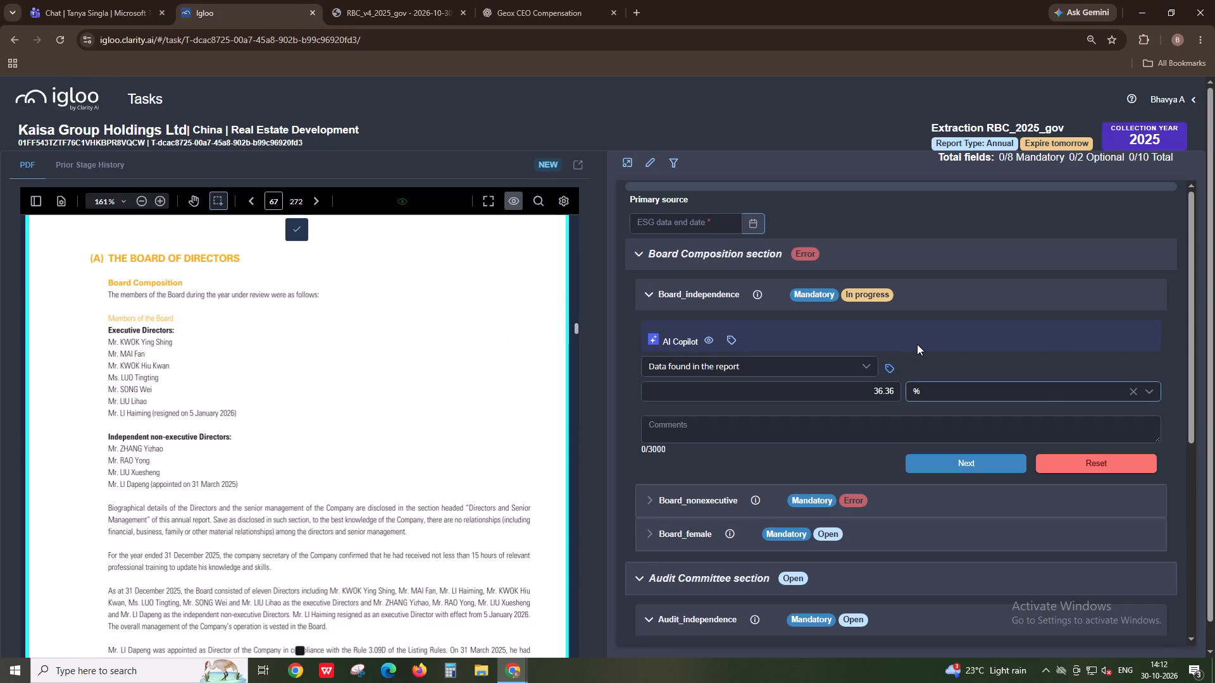
{"action": "left_click", "coordinate": [900, 373]}
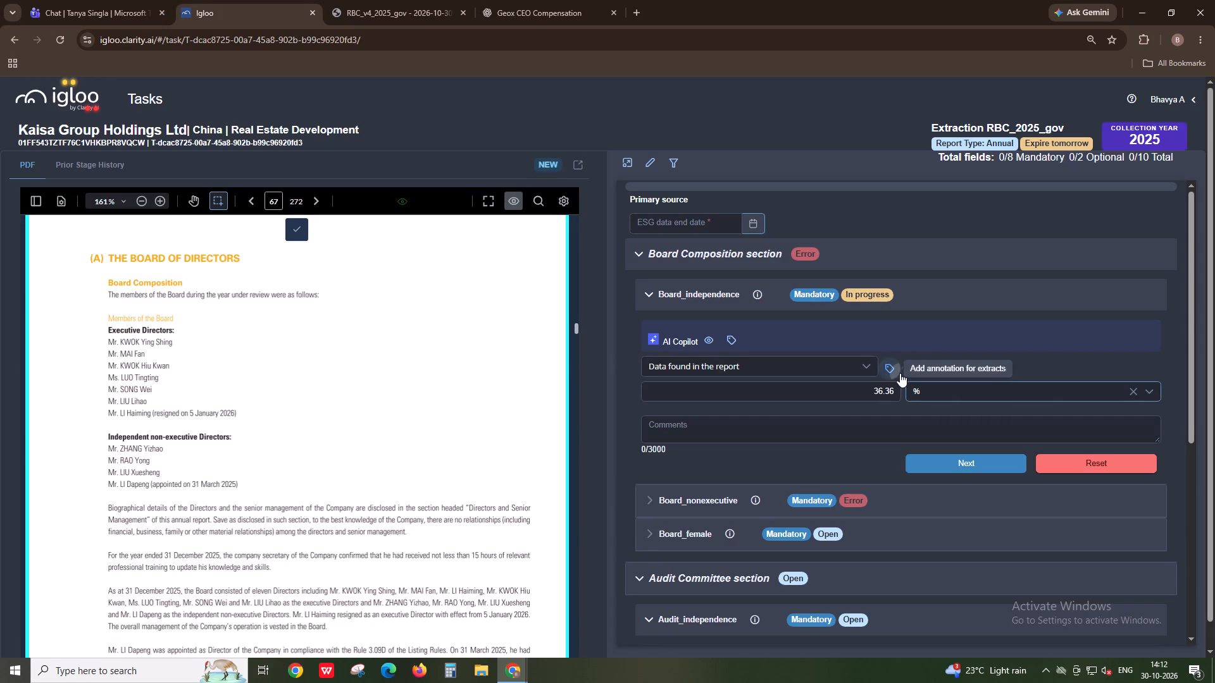
{"action": "left_click_drag", "start_coordinate": [99, 590], "coordinate": [115, 590]}
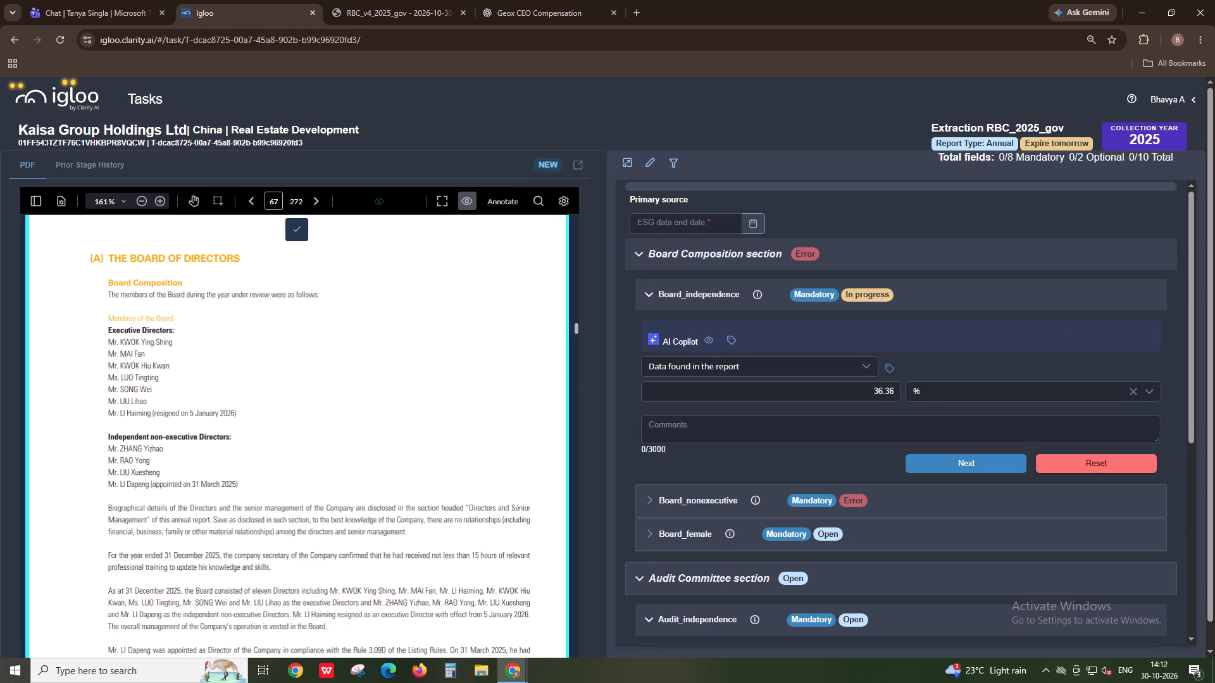
{"action": "left_click_drag", "start_coordinate": [115, 590], "coordinate": [339, 632]}
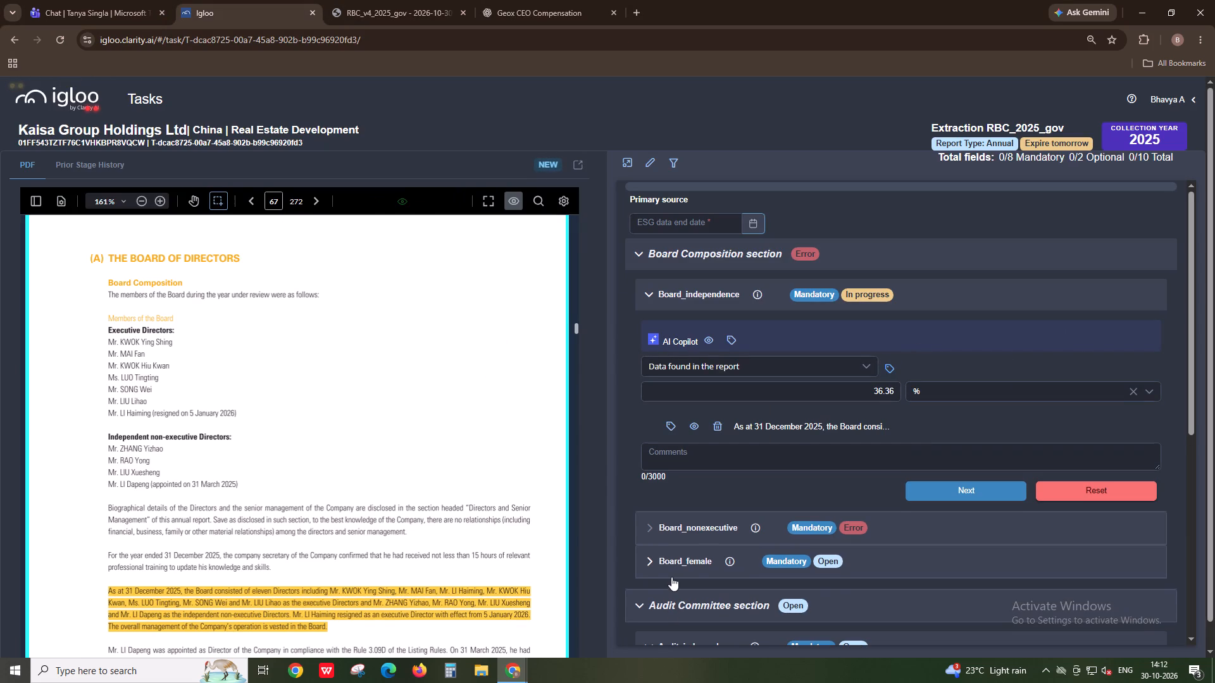
Enter the Board_independence comment "BOD consists of 11 members, out of which 4 are Independent Non-Executive Directors.".
{"action": "left_click", "coordinate": [898, 464]}
{"action": "type", "text": "BOD coni"}
{"action": "key", "text": "BackSpace"}
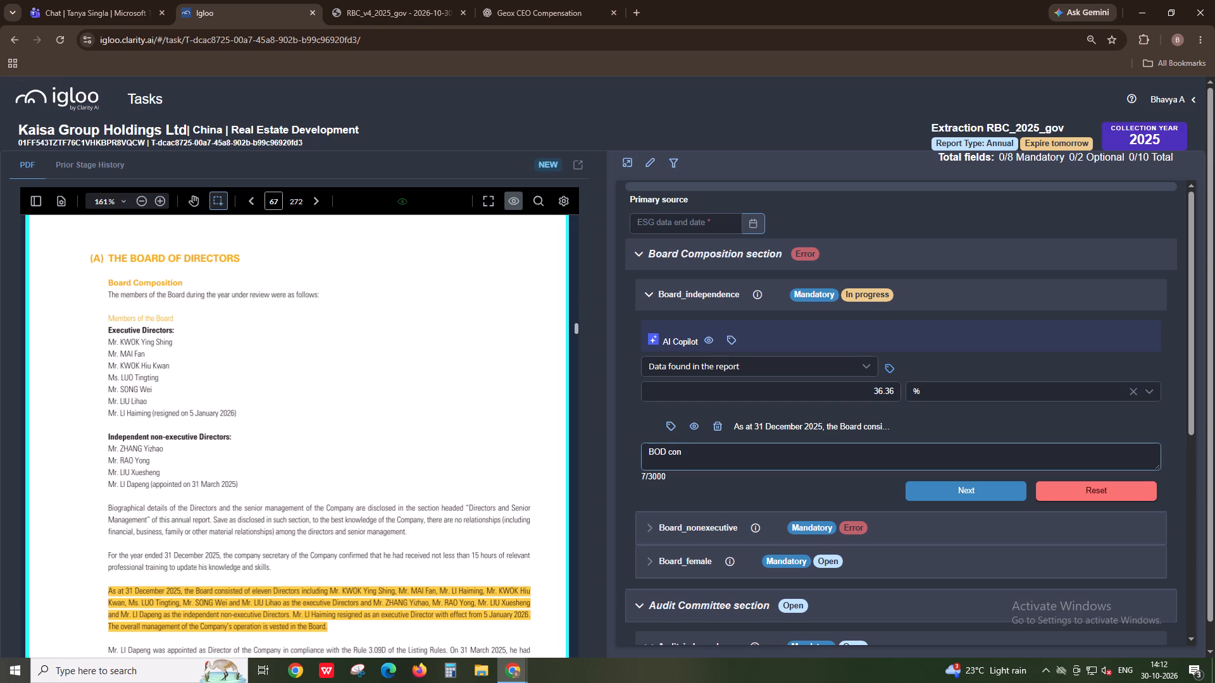
{"action": "type", "text": "sists of 11 memebers"}
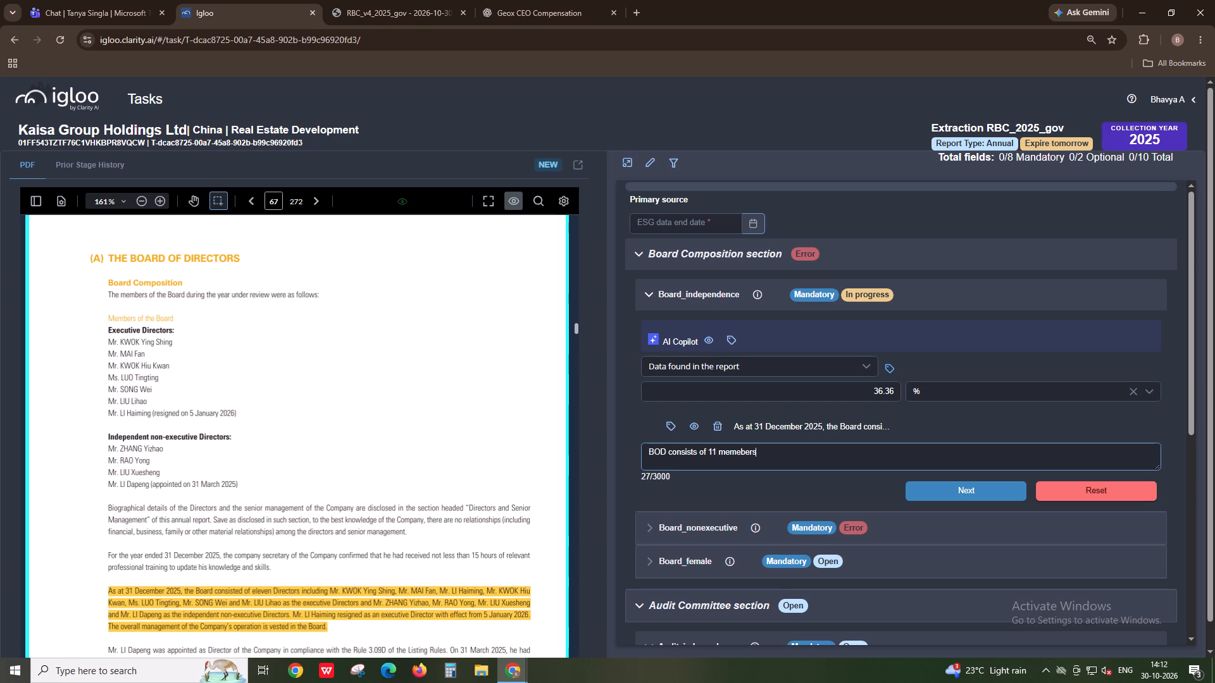
{"action": "key", "text": "BackSpace"}
{"action": "key", "text": "BackSpace"}
{"action": "key", "text": "BackSpace"}
{"action": "key", "text": "BackSpace"}
{"action": "key", "text": "BackSpace"}
{"action": "type", "text": "bers"}
{"action": "key", "text": "space"}
{"action": "key", "text": "BackSpace"}
{"action": "type", "text": ", out of whc"}
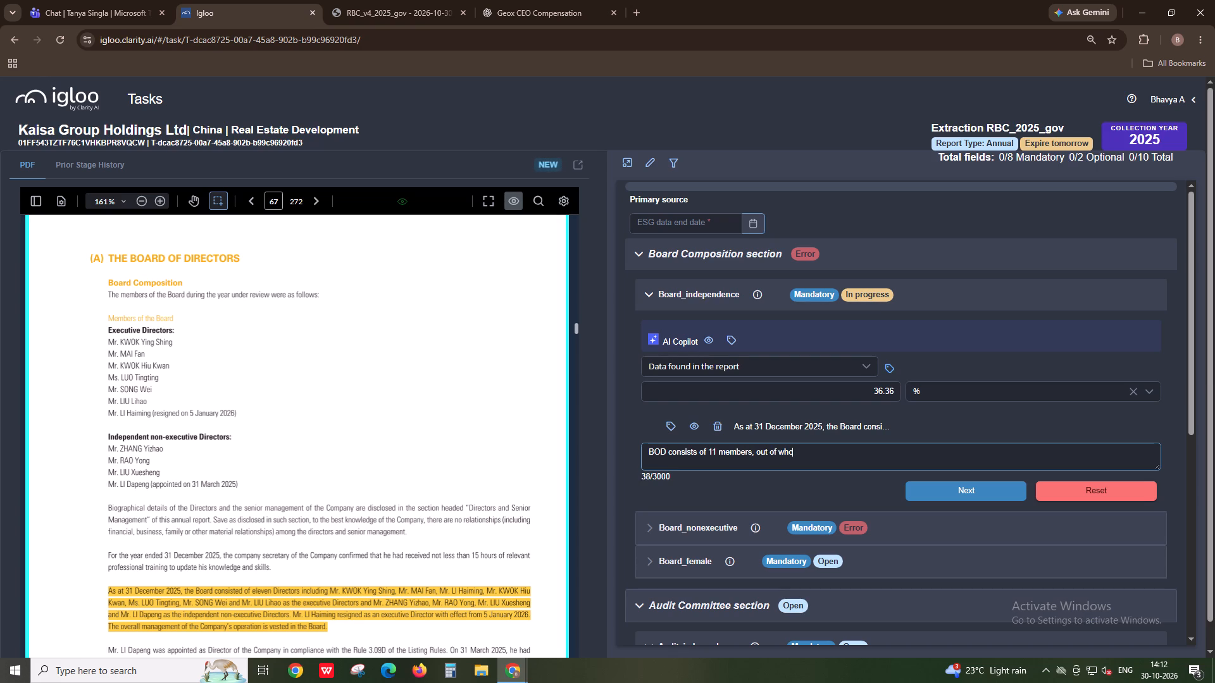
{"action": "key", "text": "BackSpace"}
{"action": "type", "text": "ich 4"}
{"action": "key", "text": "space"}
{"action": "type", "text": "are Idependent"}
{"action": "key", "text": "space"}
{"action": "key", "text": "BackSpace"}
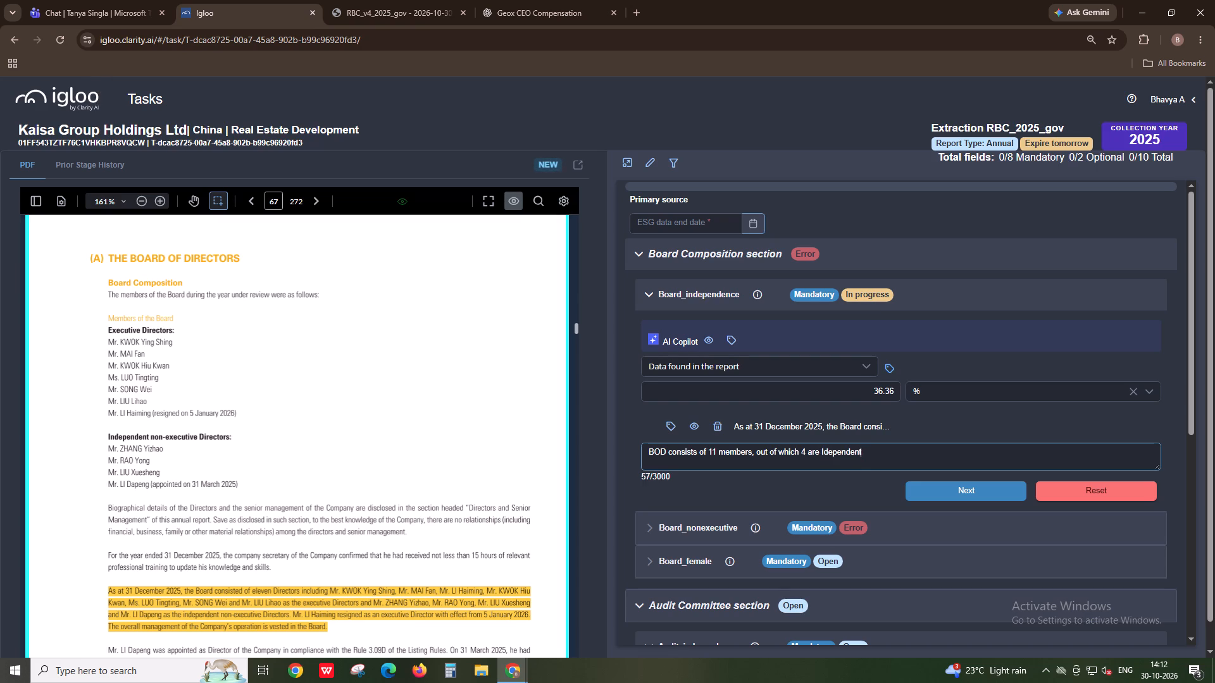
{"action": "key", "text": "BackSpace"}
{"action": "key", "text": "BackSpace"}
{"action": "key", "text": "BackSpace"}
{"action": "key", "text": "BackSpace"}
{"action": "key", "text": "BackSpace"}
{"action": "key", "text": "BackSpace"}
{"action": "key", "text": "BackSpace"}
{"action": "key", "text": "BackSpace"}
{"action": "key", "text": "BackSpace"}
{"action": "type", "text": "ndependent Non-Exe"}
{"action": "type", "text": "cutive"}
{"action": "key", "text": "space"}
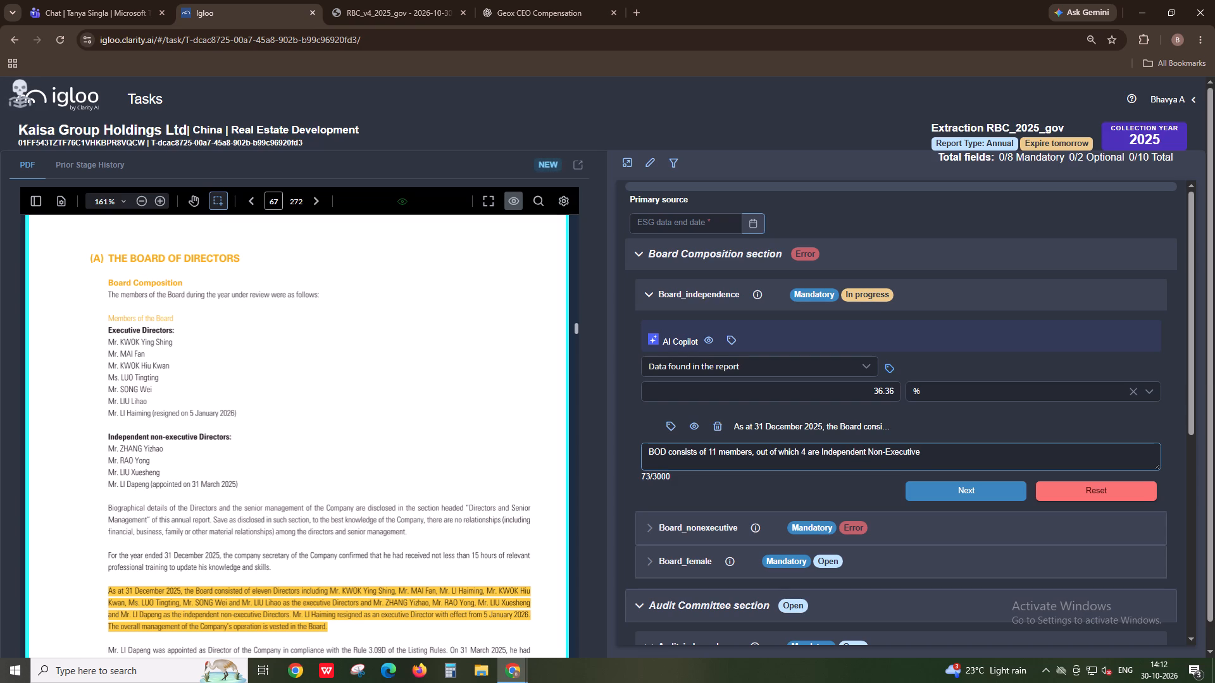
{"action": "type", "text": "Directors"}
{"action": "key", "text": "period"}
Add the calculation 4/11*100 on a new line of the Board_independence comment and complete the field.
{"action": "key", "text": "Return"}
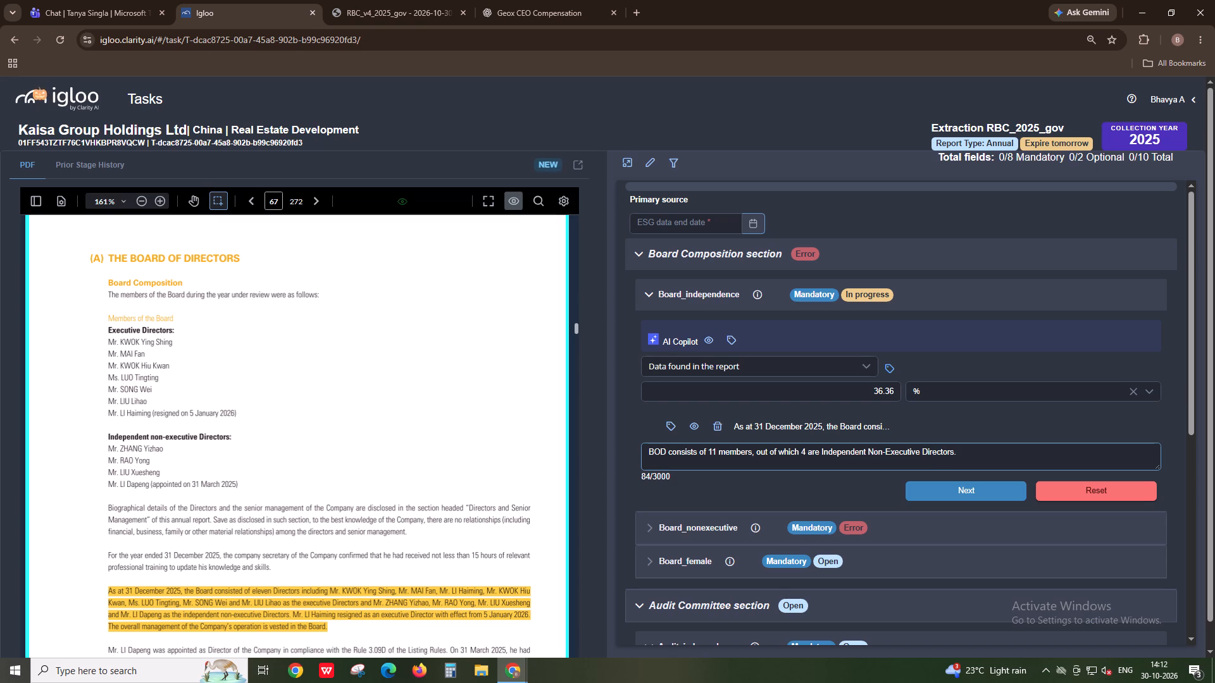
{"action": "type", "text": "4/11*100"}
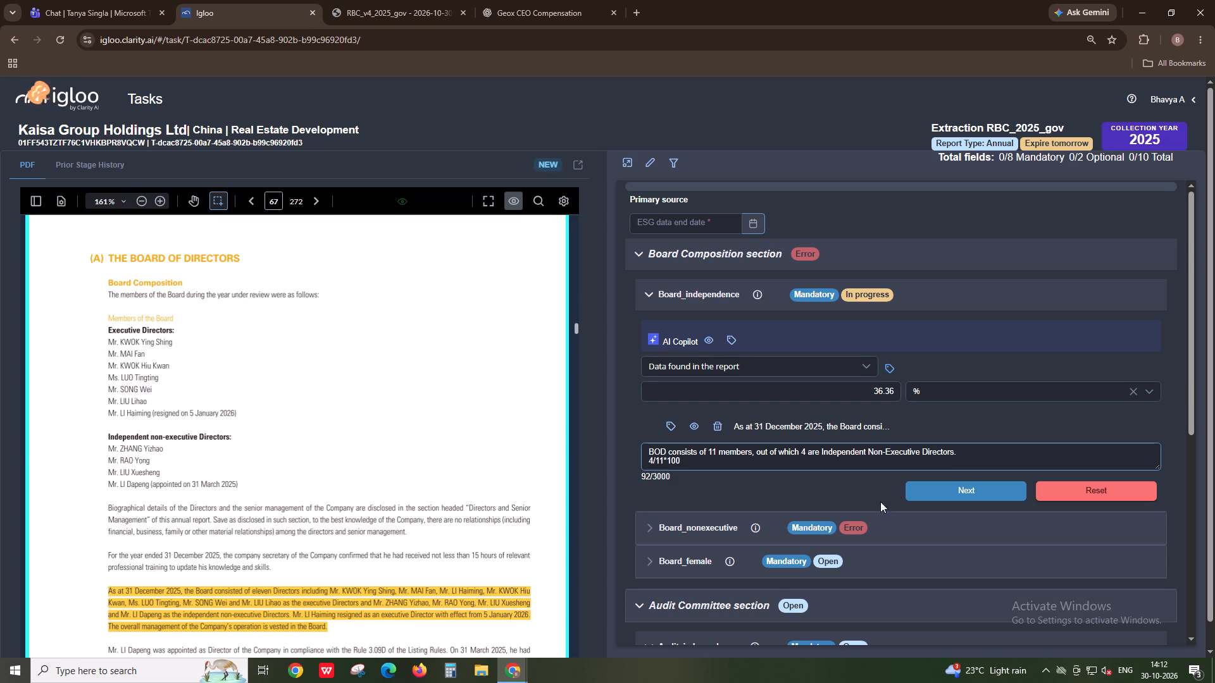
{"action": "left_click", "coordinate": [930, 460], "text": "alt"}
{"action": "left_click", "coordinate": [930, 498]}
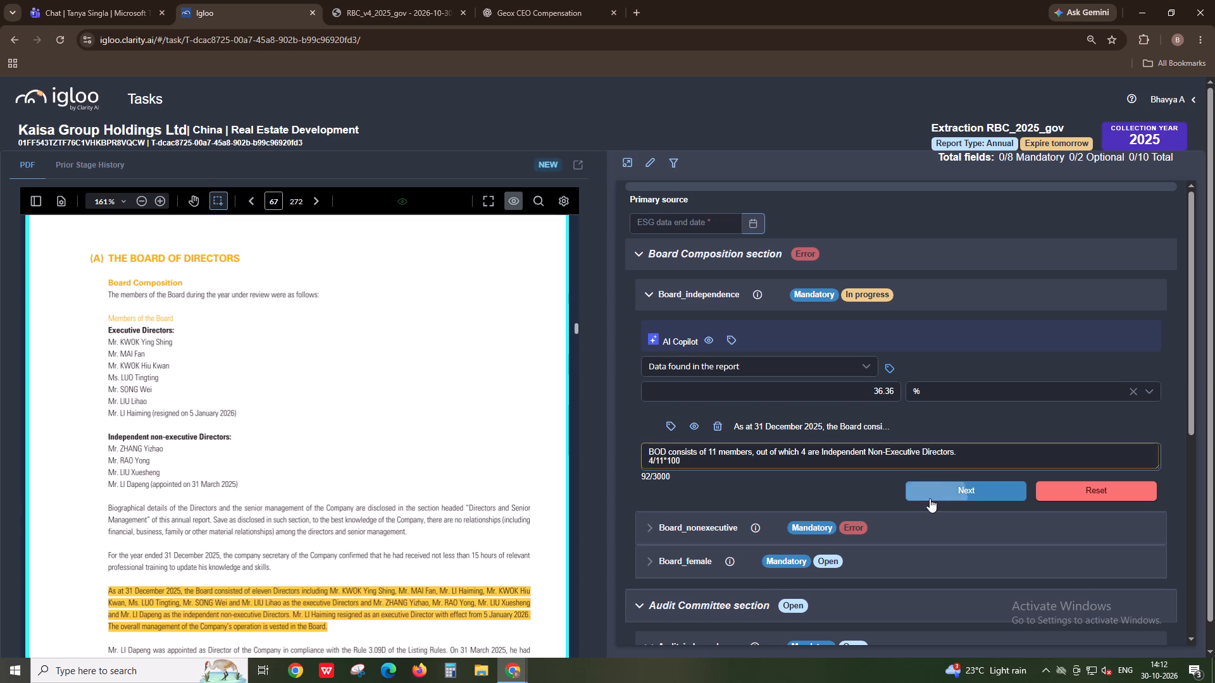
Paste the Board_independence comment with its 4/11*100 calculation into the Board_nonexecutive comments.
{"action": "left_click", "coordinate": [884, 472]}
{"action": "key", "text": "ctrl+v"}
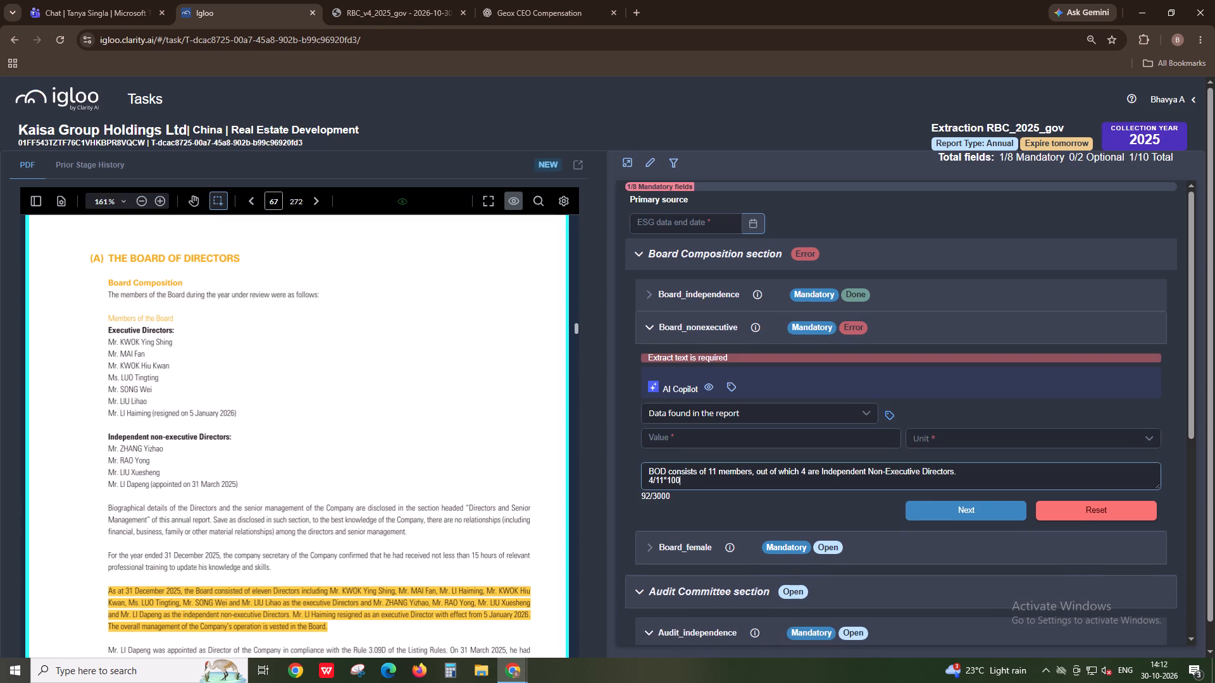
Set the Board_nonexecutive value to 36.36 with unit %.
{"action": "left_click", "coordinate": [872, 438]}
{"action": "type", "text": "36.63"}
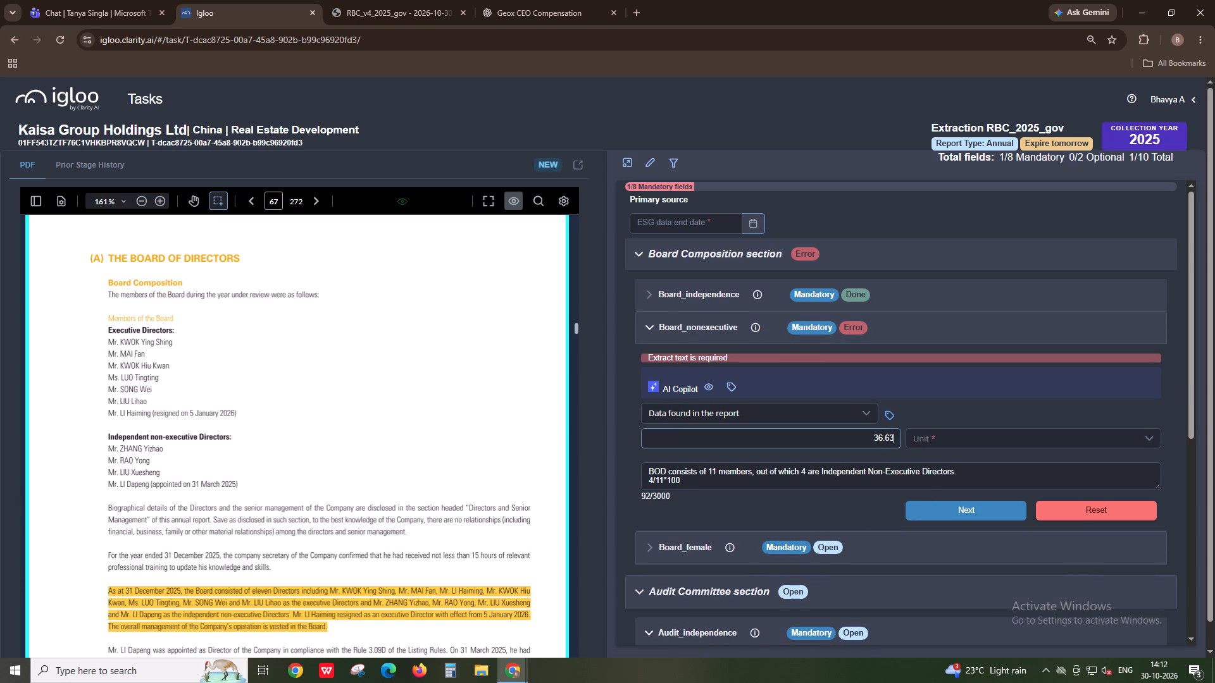
{"action": "key", "text": "BackSpace"}
{"action": "key", "text": "BackSpace"}
{"action": "type", "text": "36"}
{"action": "left_click", "coordinate": [925, 439]}
{"action": "left_click", "coordinate": [923, 460]}
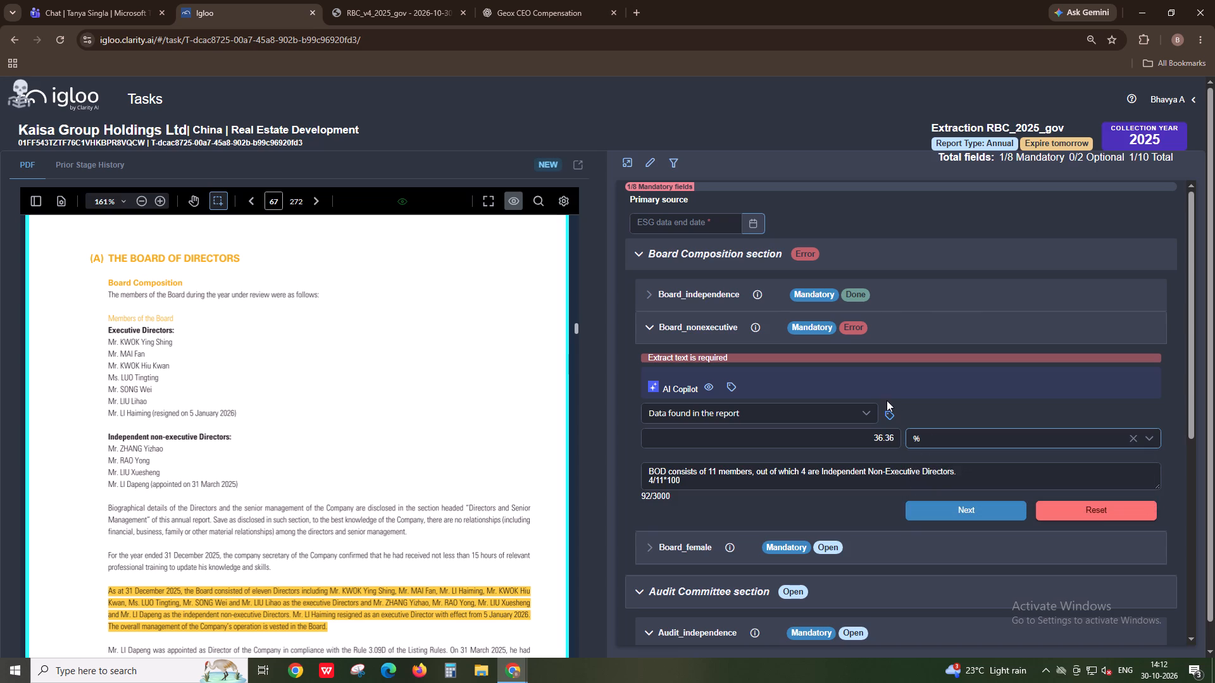
Annotate the same "As at 31 December 2025, the Board consisted of eleven Directors" paragraph on page 67 as the Board_nonexecutive extract.
{"action": "left_click", "coordinate": [887, 400]}
{"action": "left_click", "coordinate": [886, 412]}
{"action": "left_click_drag", "start_coordinate": [109, 598], "coordinate": [111, 593]}
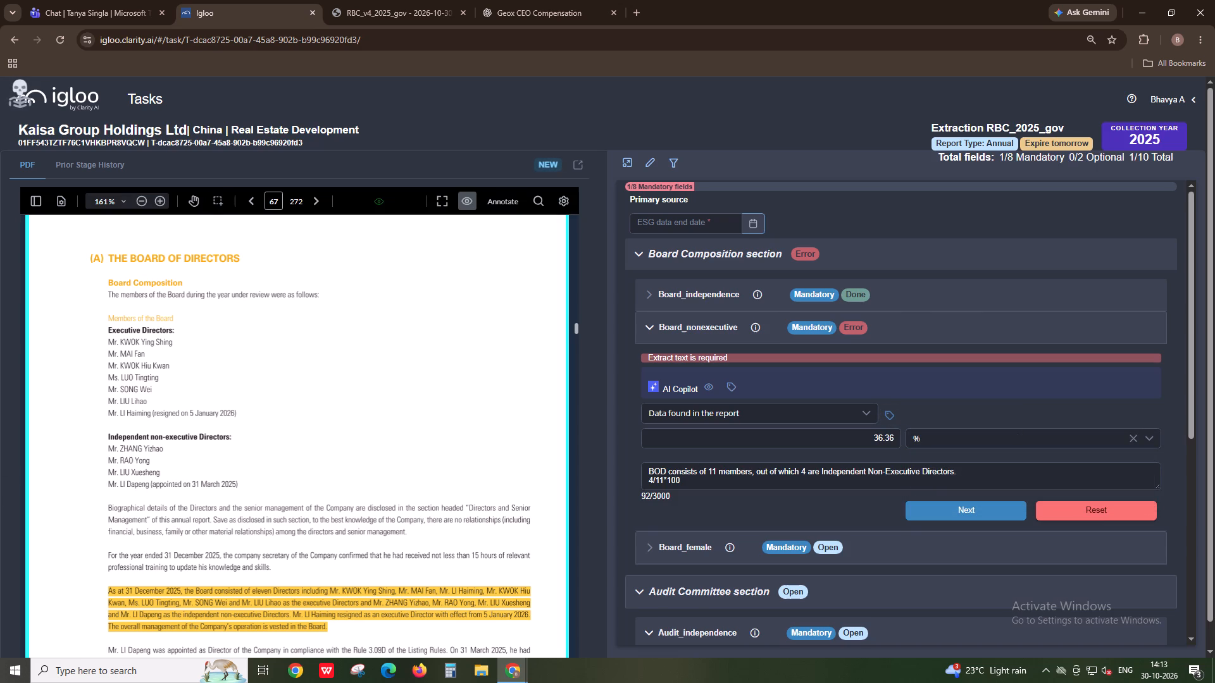
{"action": "left_click_drag", "start_coordinate": [111, 593], "coordinate": [333, 644]}
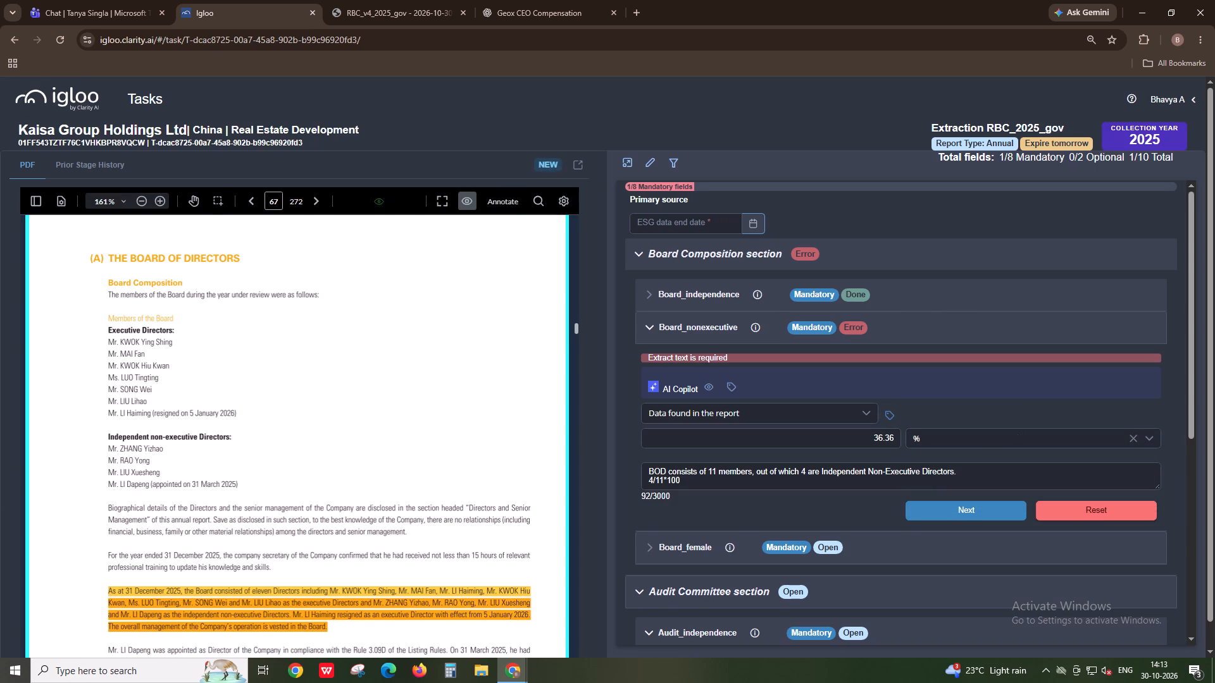
{"action": "left_click", "coordinate": [720, 455]}
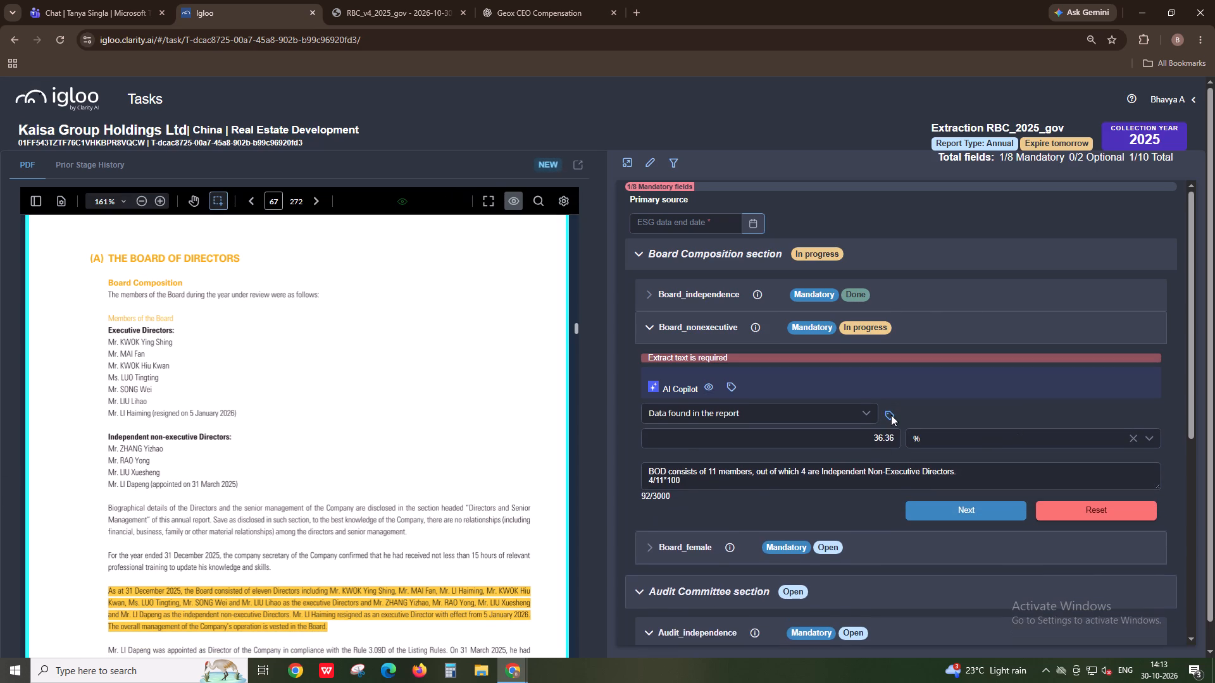
{"action": "left_click", "coordinate": [891, 415]}
{"action": "left_click_drag", "start_coordinate": [110, 592], "coordinate": [294, 595]}
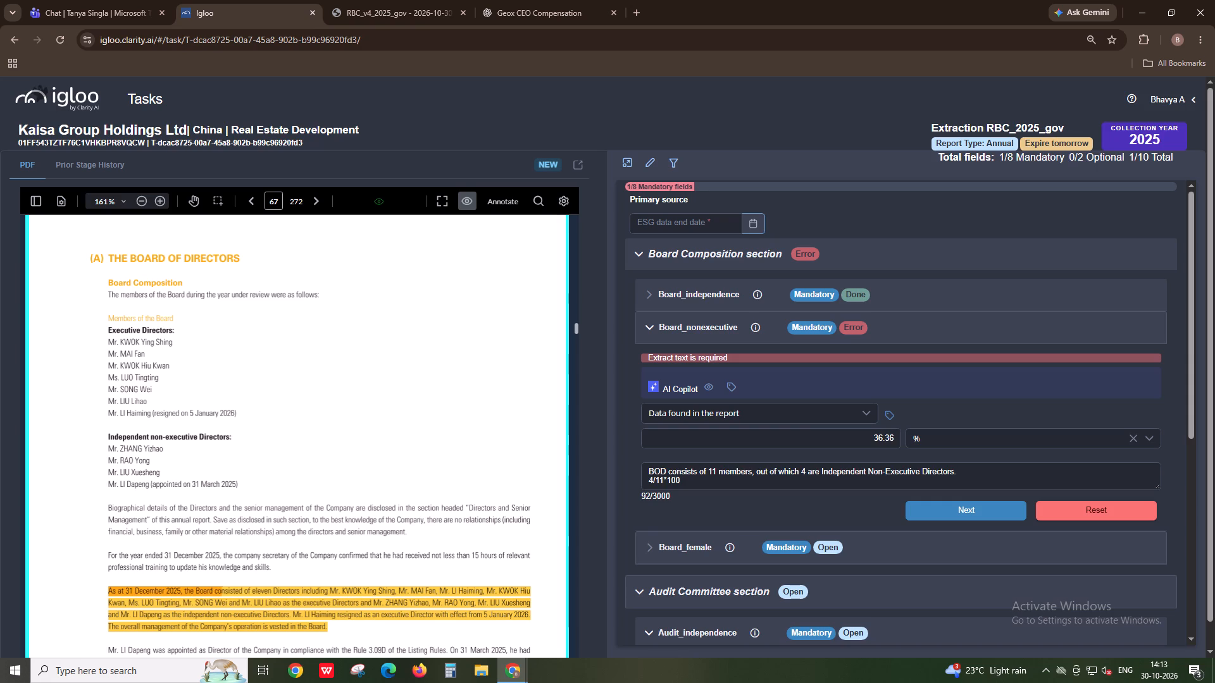
{"action": "left_click_drag", "start_coordinate": [294, 595], "coordinate": [339, 628]}
Check the Board_nonexecutive and Board_female entries in the Prior Stage History, returning to page 67 of the report.
{"action": "key", "text": "alt+Tab"}
{"action": "key", "text": "alt+Tab"}
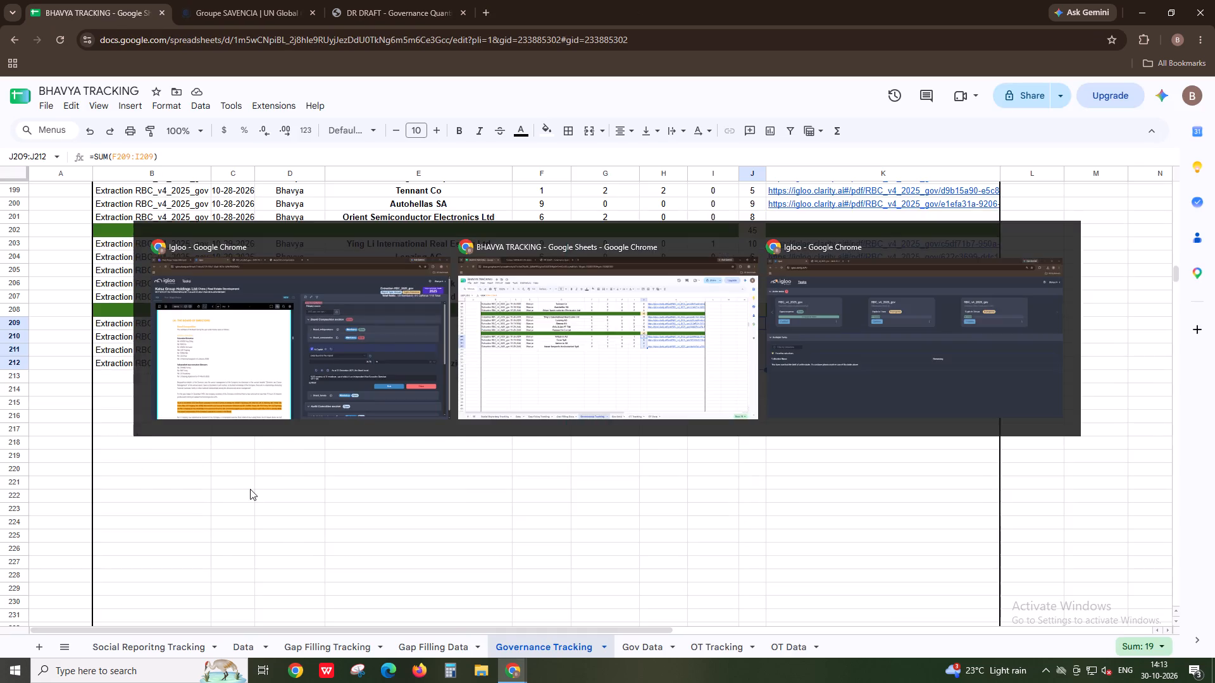
{"action": "left_click", "coordinate": [69, 178]}
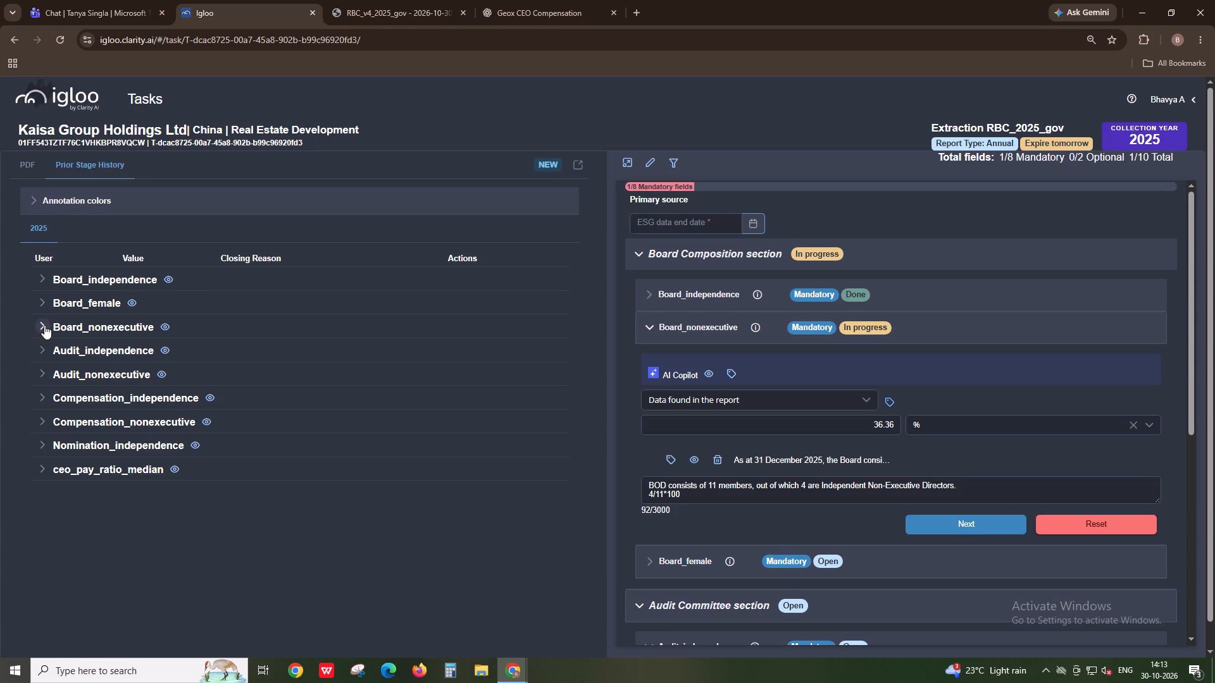
{"action": "left_click", "coordinate": [44, 325]}
{"action": "left_click", "coordinate": [44, 325]}
{"action": "left_click", "coordinate": [23, 170]}
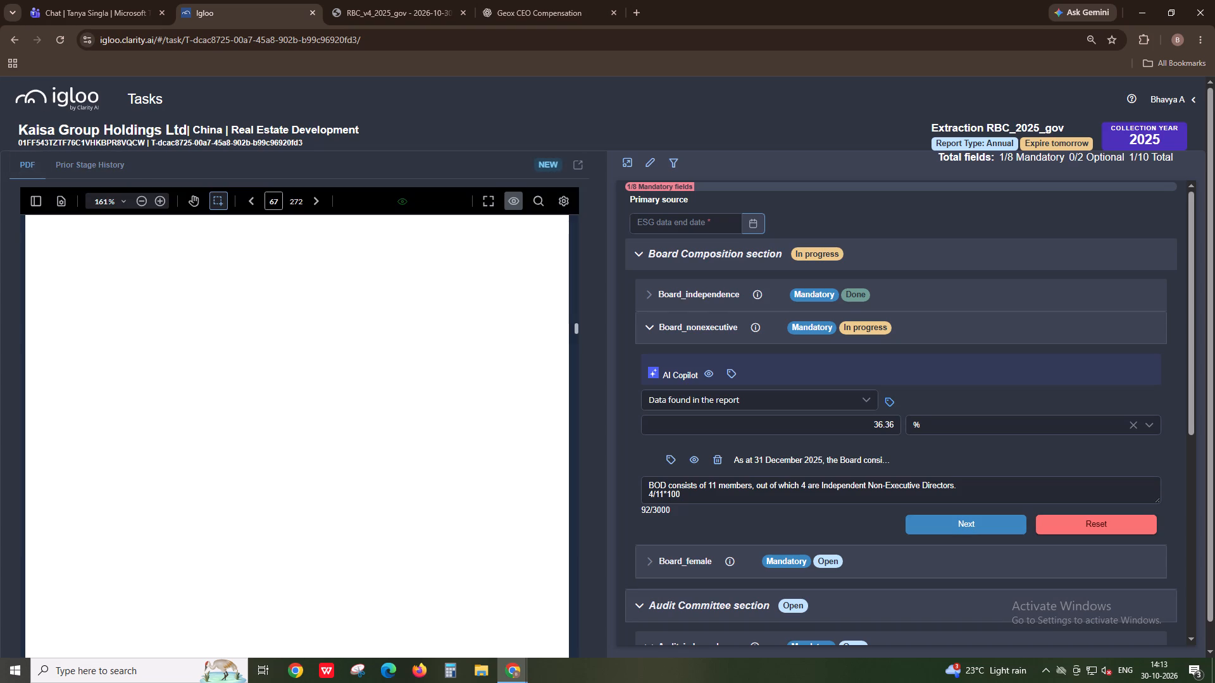
{"action": "scroll", "coordinate": [247, 535], "scroll_direction": "down", "scroll_amount": 1, "text": "ctrl"}
{"action": "scroll", "coordinate": [247, 535], "scroll_direction": "up", "scroll_amount": 2, "text": "ctrl"}
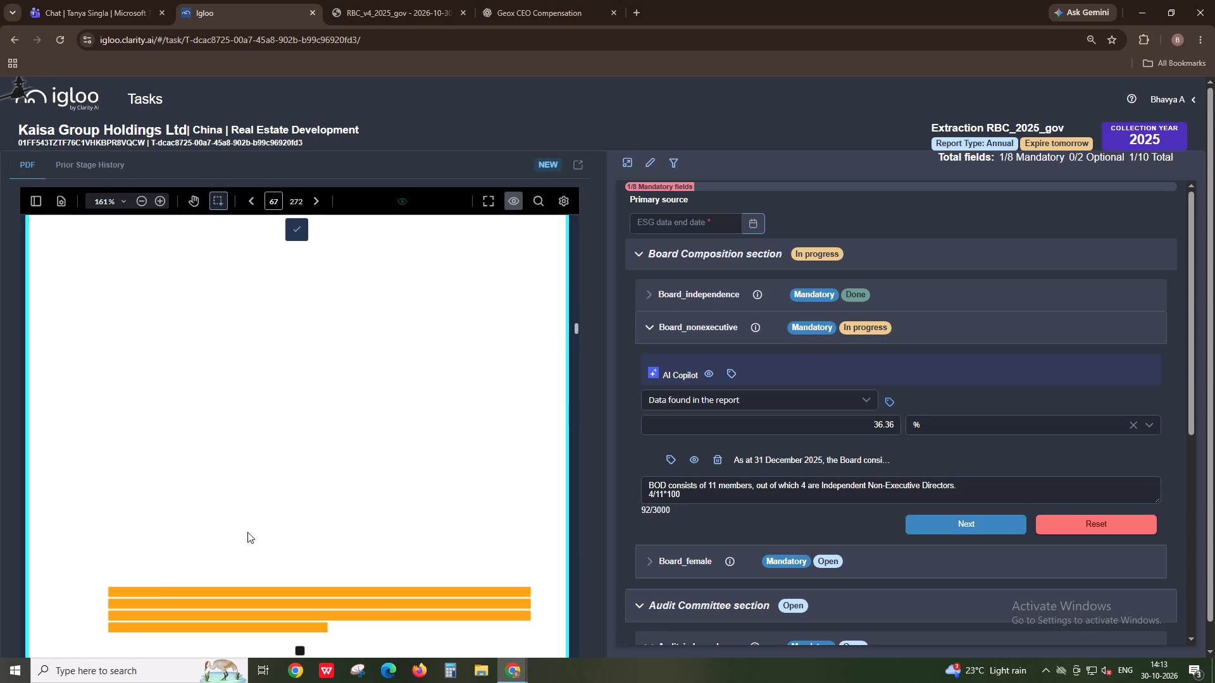
{"action": "left_click", "coordinate": [93, 173]}
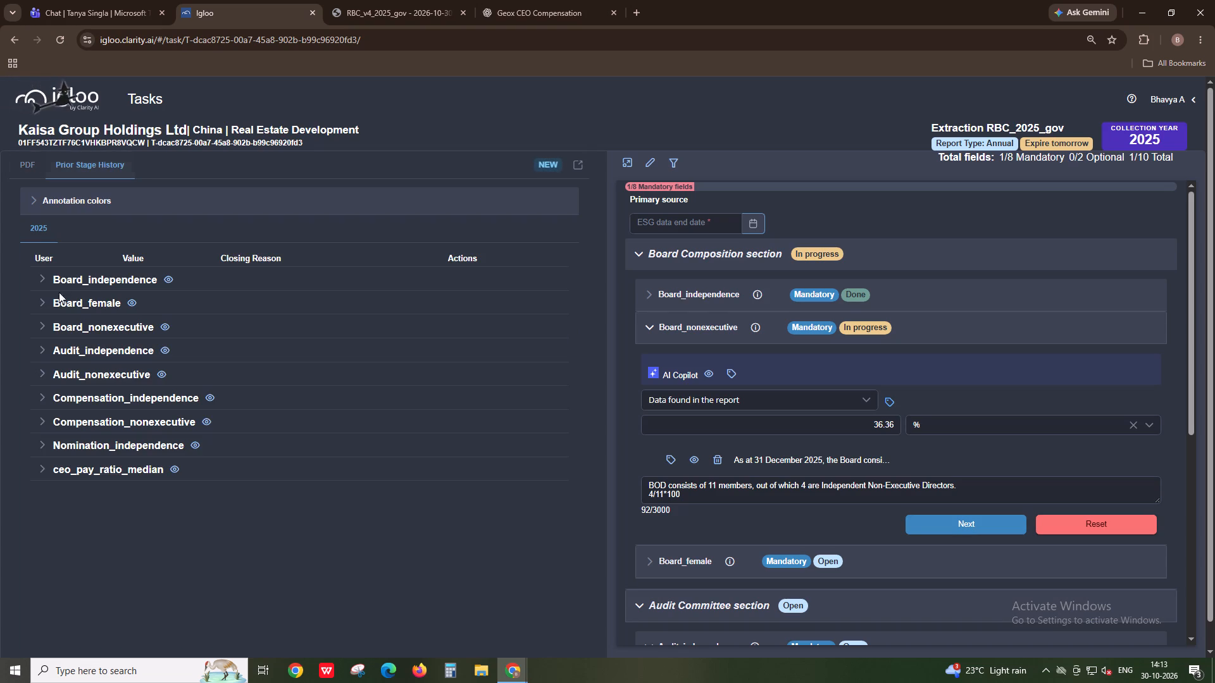
{"action": "left_click", "coordinate": [35, 304]}
{"action": "left_click", "coordinate": [35, 304]}
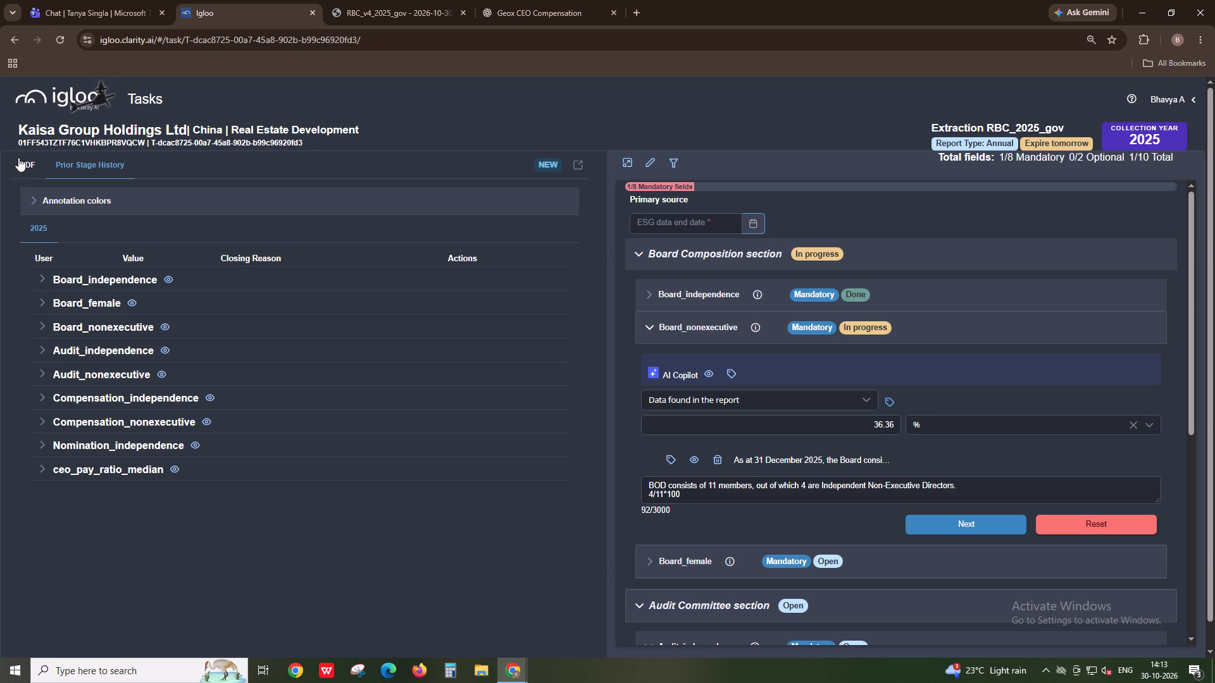
{"action": "left_click", "coordinate": [18, 157]}
{"action": "scroll", "coordinate": [208, 460], "scroll_direction": "down", "scroll_amount": 1, "text": "ctrl"}
{"action": "scroll", "coordinate": [208, 460], "scroll_direction": "up", "scroll_amount": 2, "text": "ctrl"}
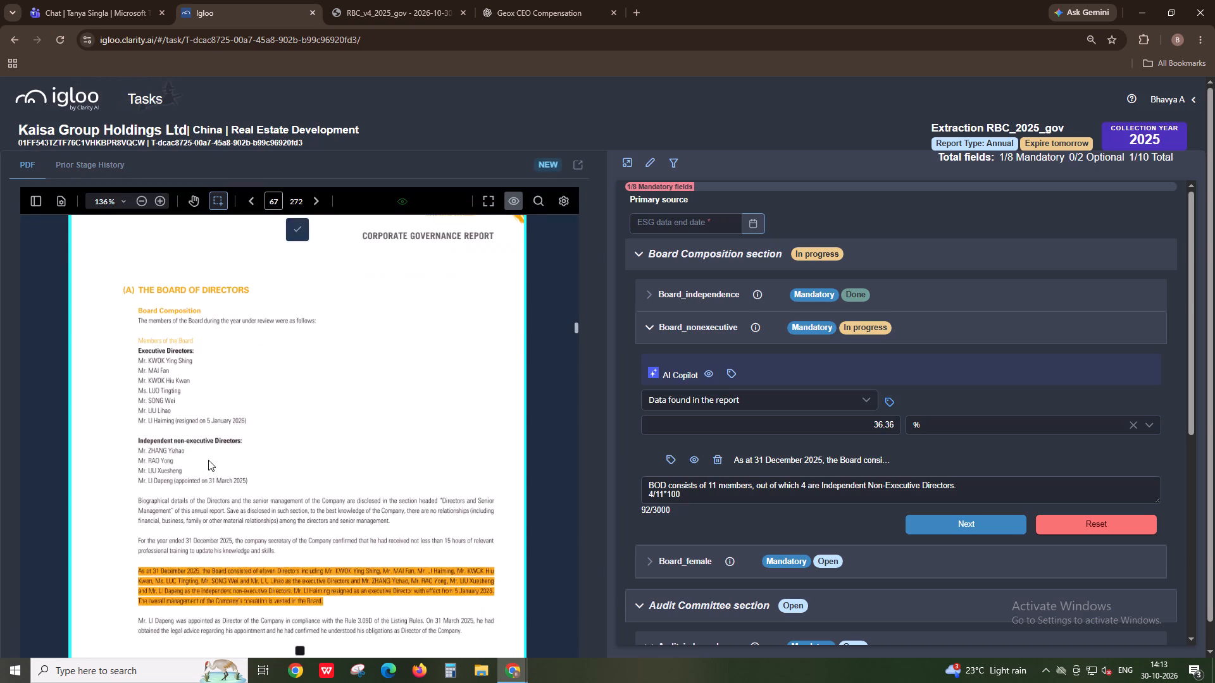
Search the downloaded RBC_v4_2025_gov report PDF for the word "female".
{"action": "left_click", "coordinate": [373, 0]}
{"action": "key", "text": "ctrl+f"}
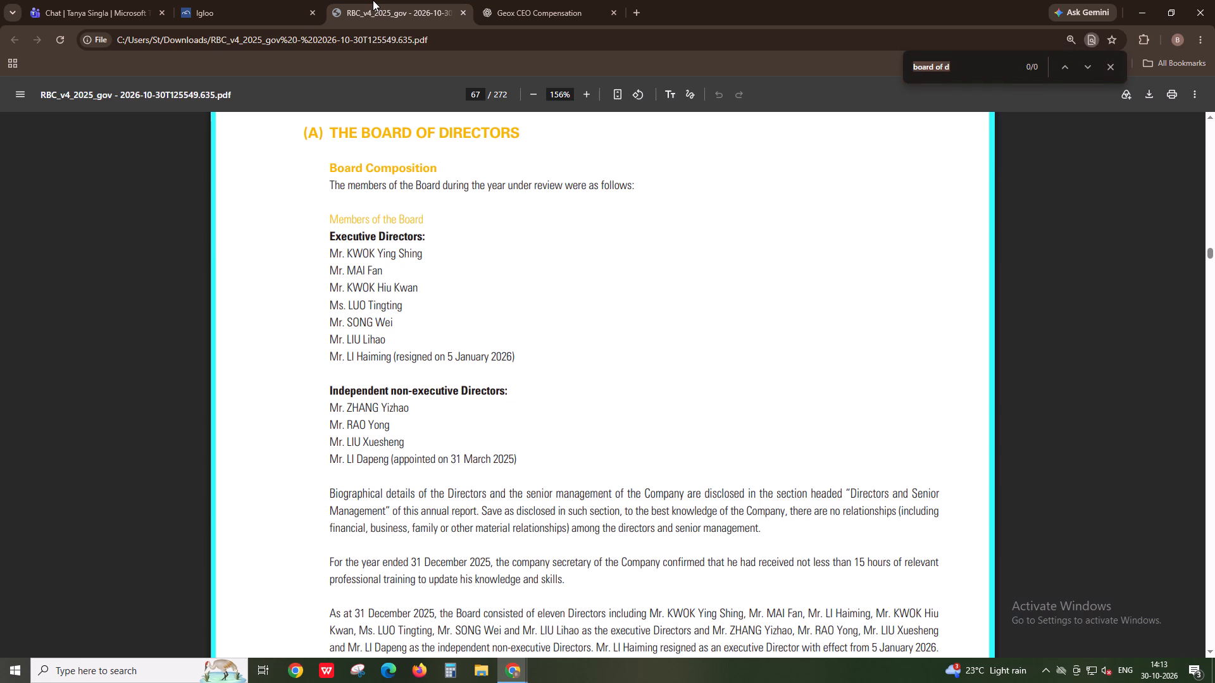
{"action": "type", "text": "female"}
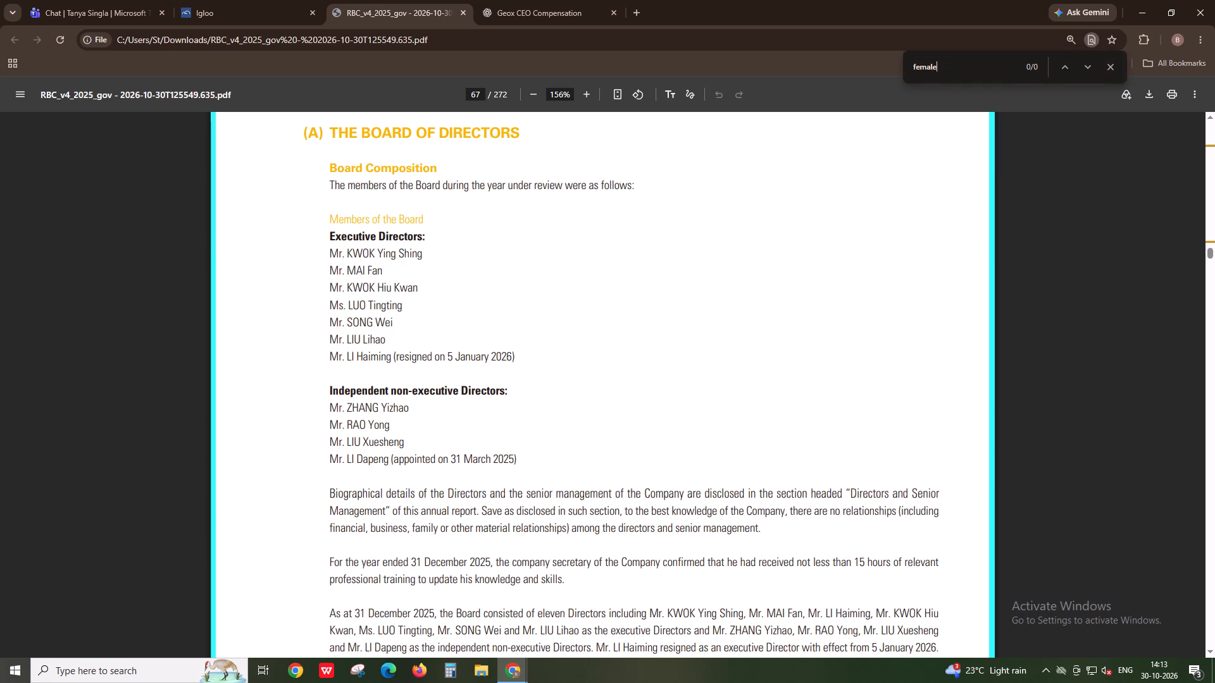
{"action": "key", "text": "Return"}
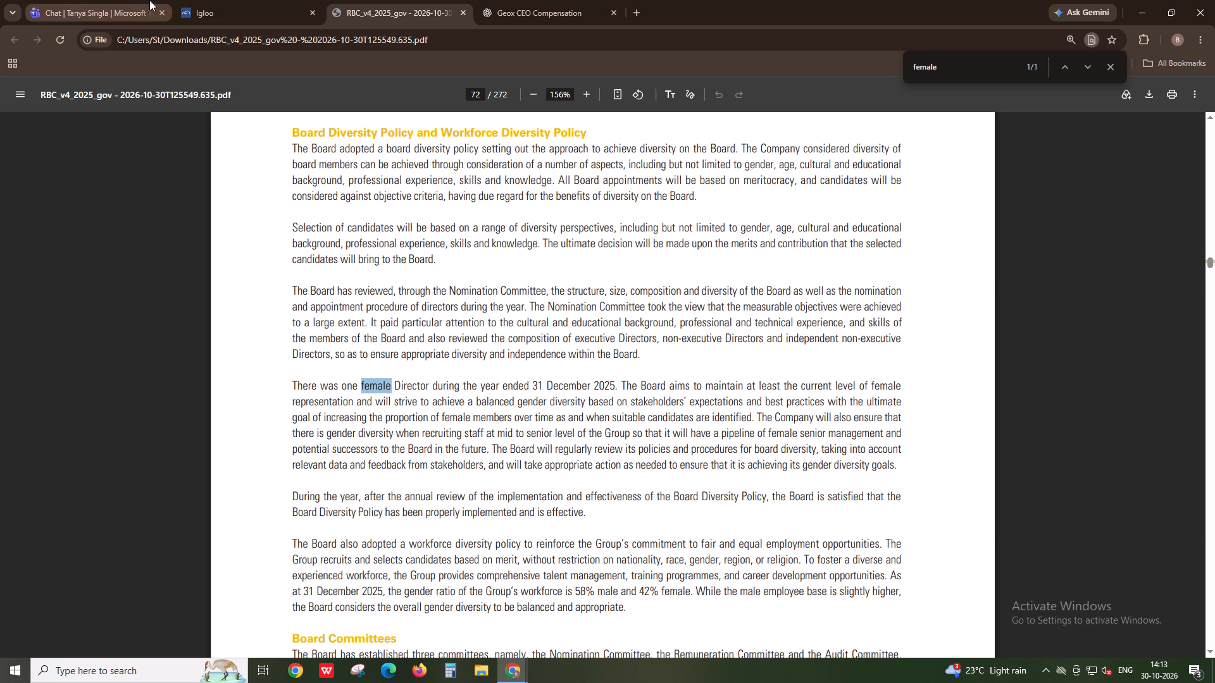
Return to the Igloo task and finish the Board_nonexecutive field, moving on to Board_female.
{"action": "left_click", "coordinate": [197, 0]}
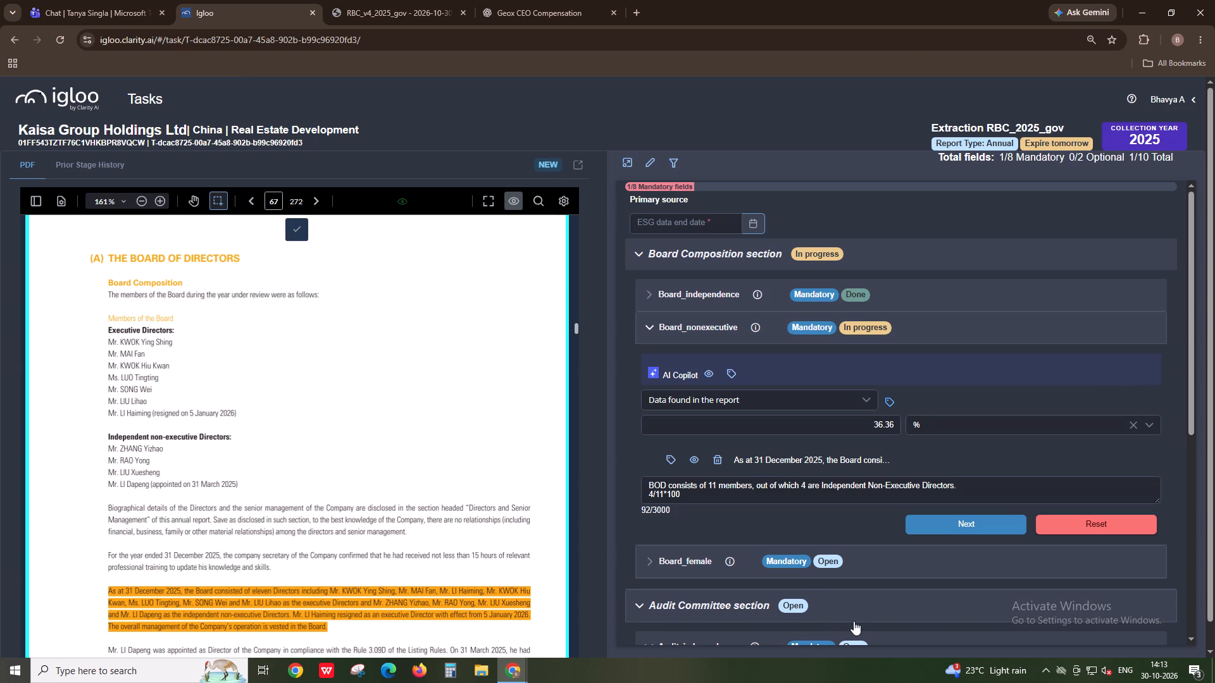
{"action": "left_click", "coordinate": [1000, 524]}
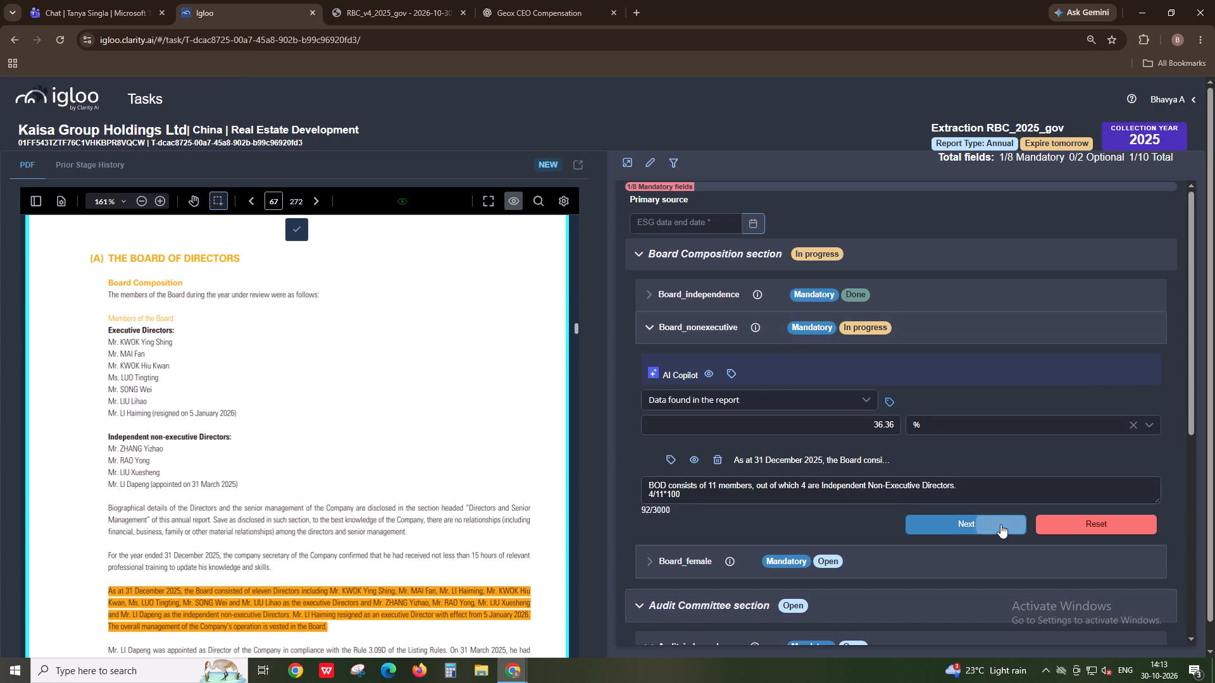
Calculate the female share of the board as 1/11*100 in Calculator.
{"action": "left_click", "coordinate": [451, 665]}
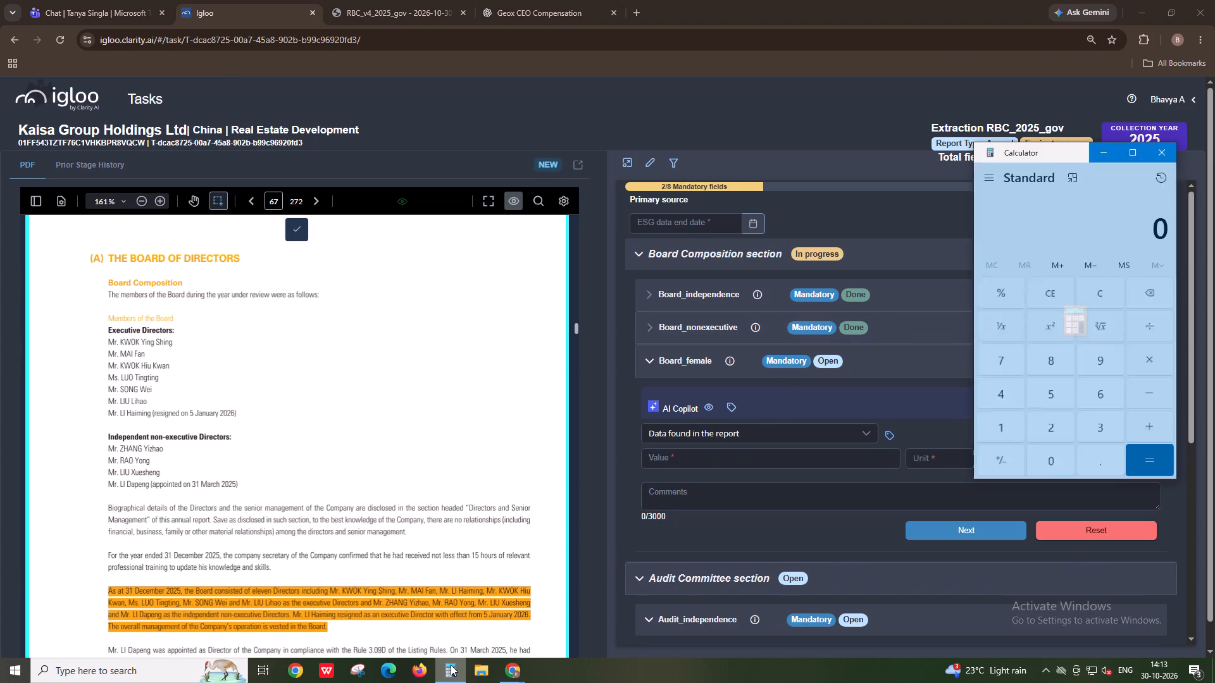
{"action": "type", "text": "1/11"}
{"action": "key", "text": "asterisk"}
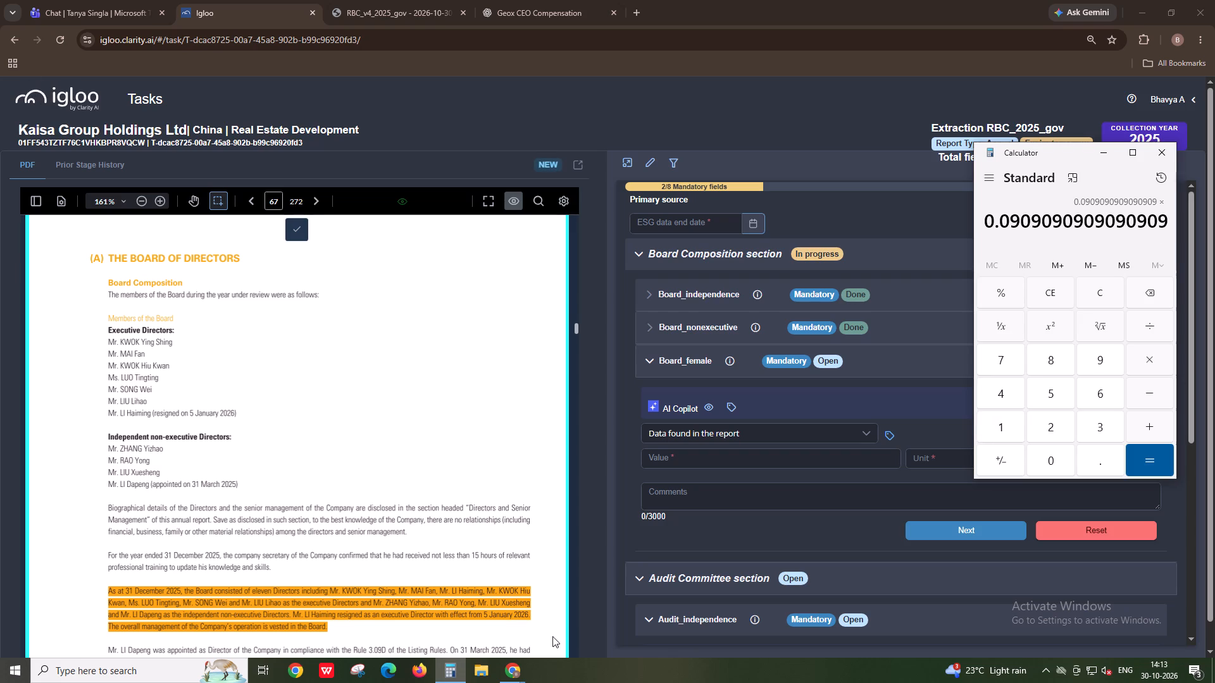
{"action": "type", "text": "100"}
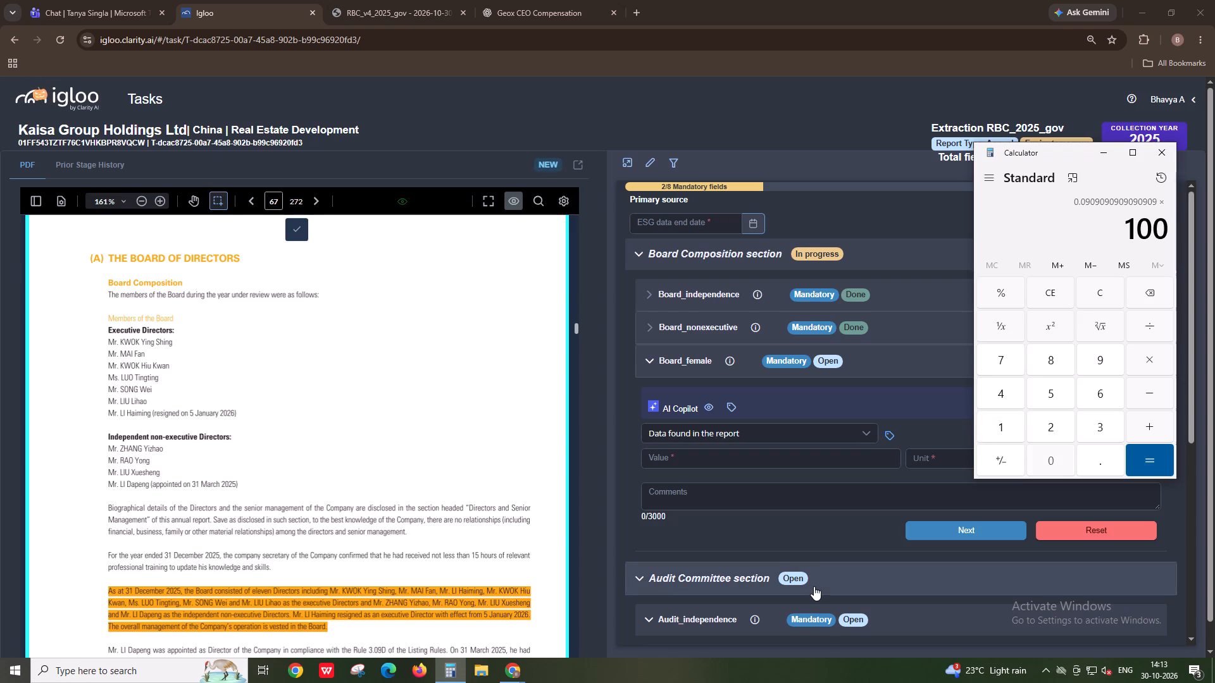
{"action": "key", "text": "Return"}
{"action": "scroll", "coordinate": [814, 586], "scroll_direction": "up", "scroll_amount": 1}
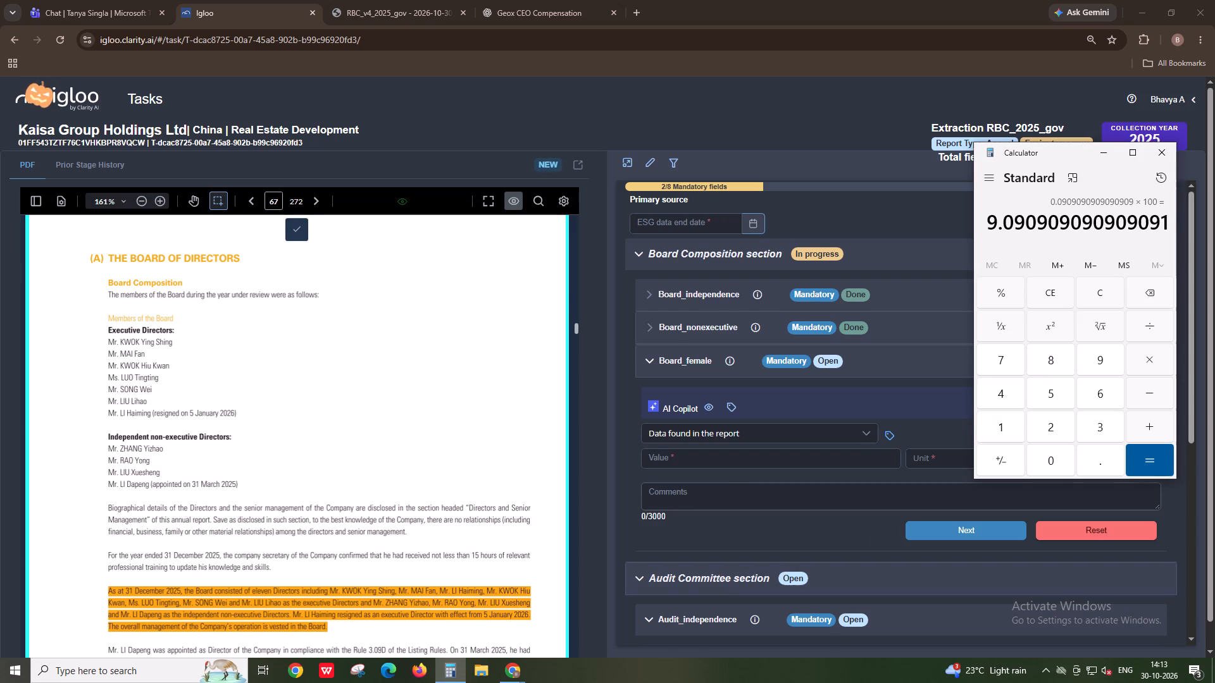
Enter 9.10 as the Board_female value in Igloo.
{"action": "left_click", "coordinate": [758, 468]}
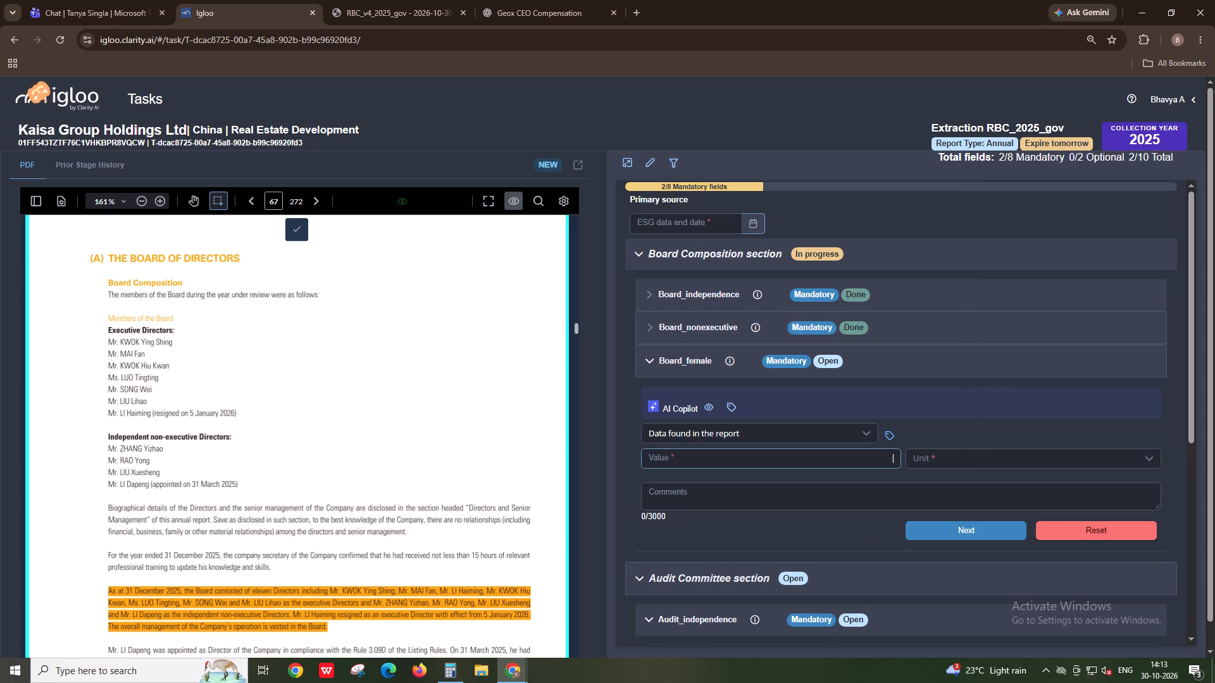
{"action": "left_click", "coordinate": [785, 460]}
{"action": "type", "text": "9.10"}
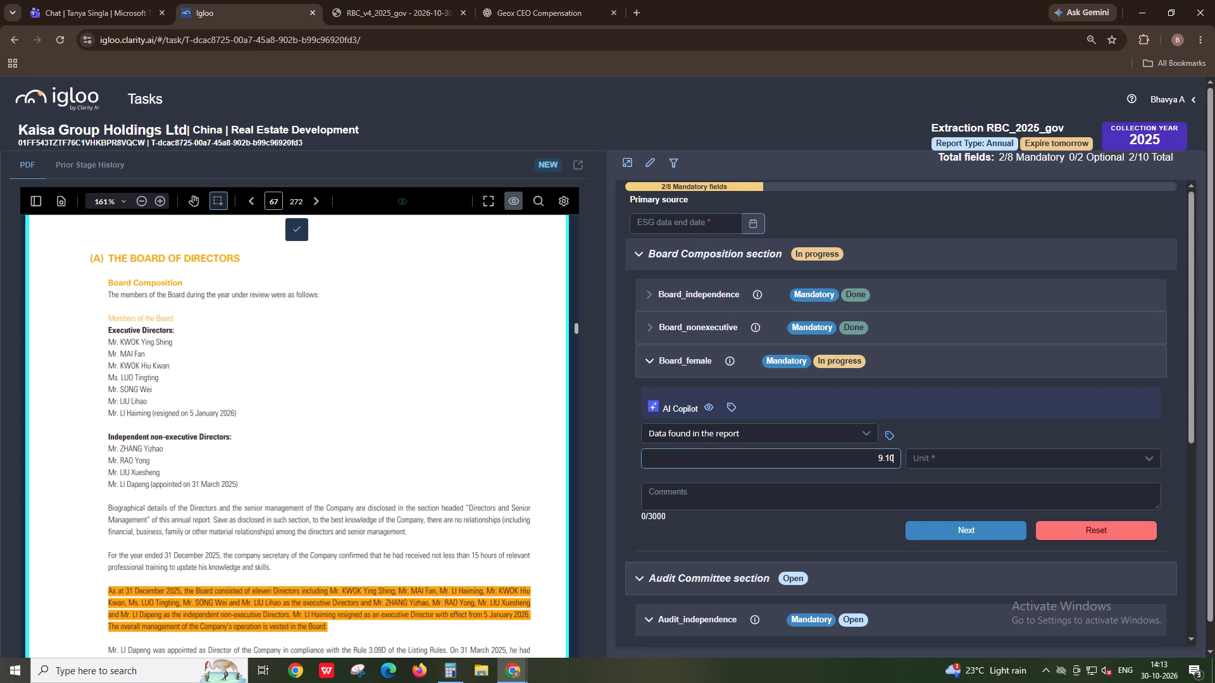
Check the Board_female entry in the Prior Stage History and return to the report PDF.
{"action": "left_click", "coordinate": [121, 159]}
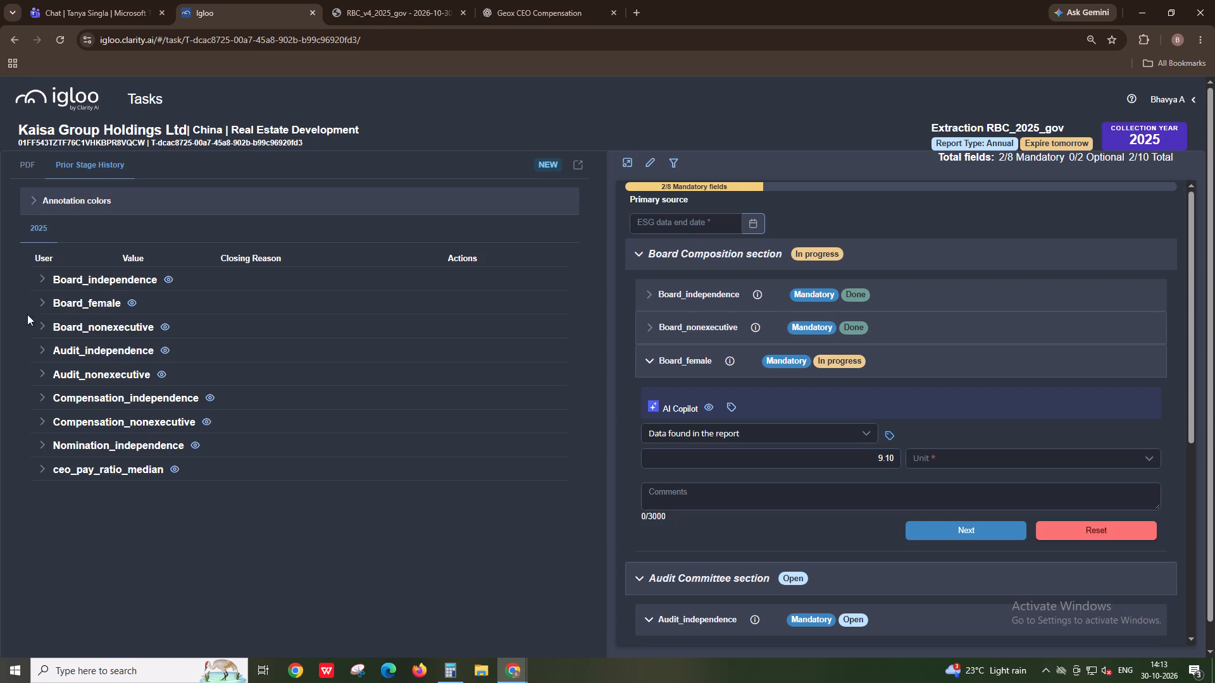
{"action": "left_click", "coordinate": [40, 304]}
{"action": "left_click", "coordinate": [40, 304]}
{"action": "left_click", "coordinate": [35, 149]}
{"action": "left_click", "coordinate": [33, 166]}
{"action": "scroll", "coordinate": [183, 450], "scroll_direction": "down", "scroll_amount": 1, "text": "ctrl"}
{"action": "scroll", "coordinate": [183, 450], "scroll_direction": "up", "scroll_amount": 2, "text": "ctrl"}
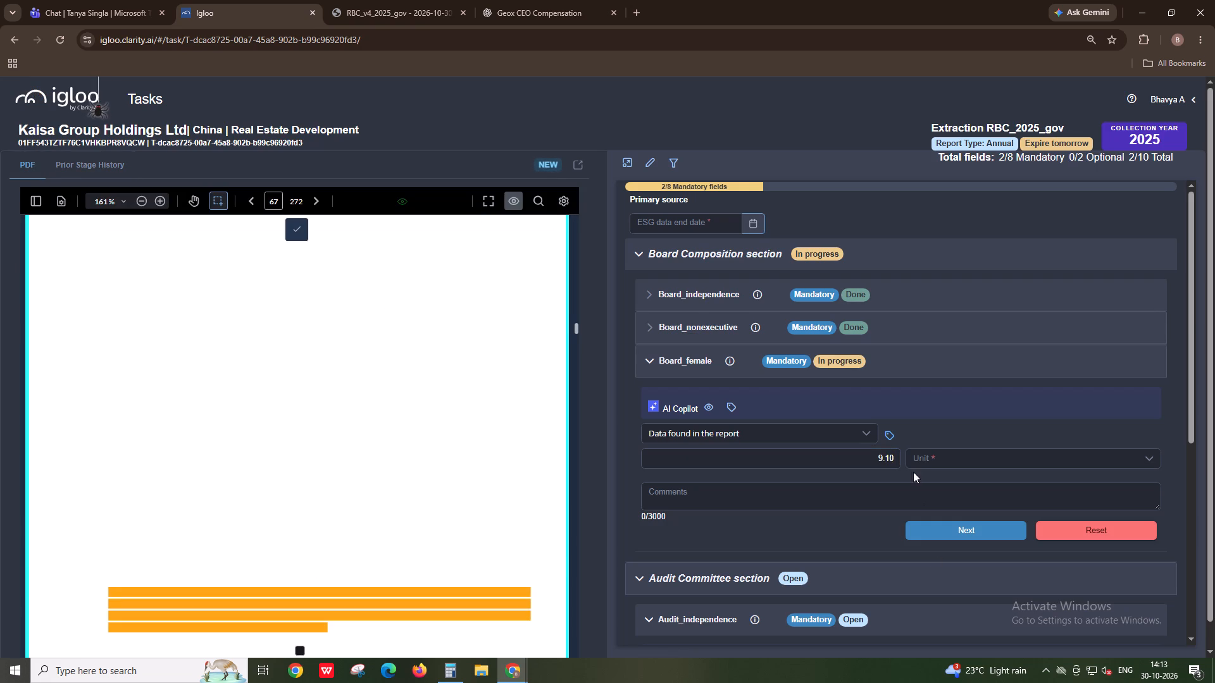
Set the Board_female value to 9.09 with unit %.
{"action": "left_click", "coordinate": [888, 461]}
{"action": "key", "text": "Right"}
{"action": "key", "text": "BackSpace"}
{"action": "key", "text": "BackSpace"}
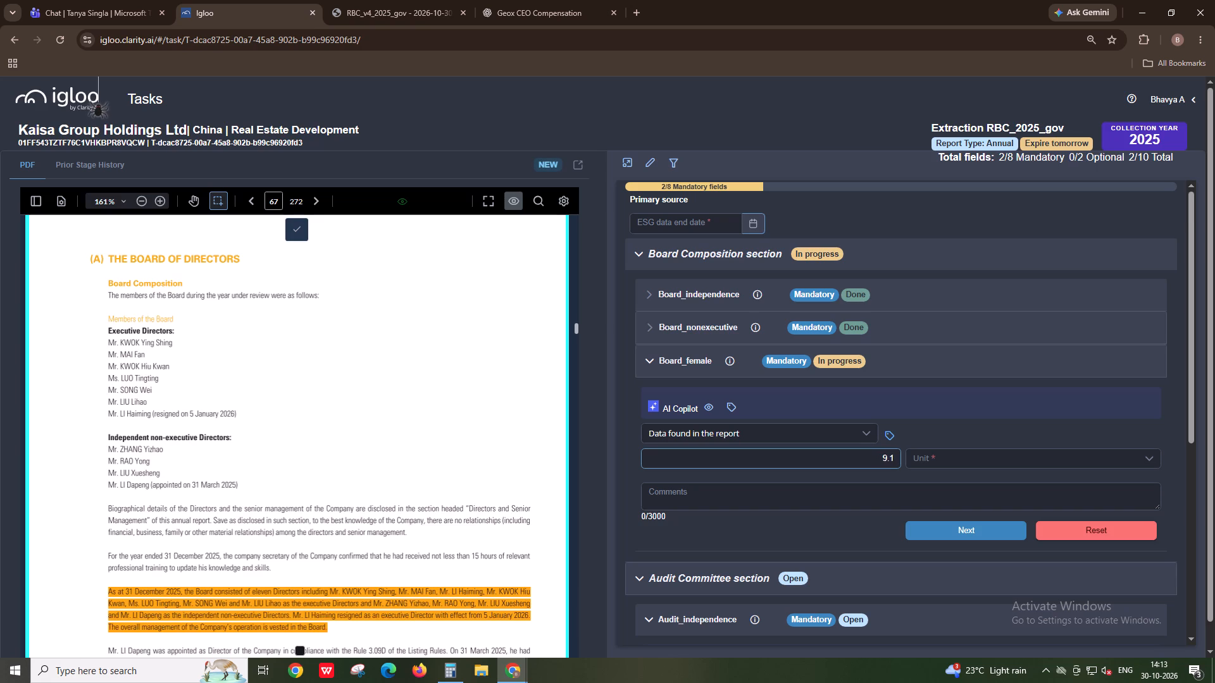
{"action": "type", "text": "09"}
{"action": "left_click_drag", "start_coordinate": [929, 440], "coordinate": [922, 467]}
{"action": "left_click", "coordinate": [922, 464]}
{"action": "left_click", "coordinate": [924, 488]}
{"action": "left_click", "coordinate": [924, 488]}
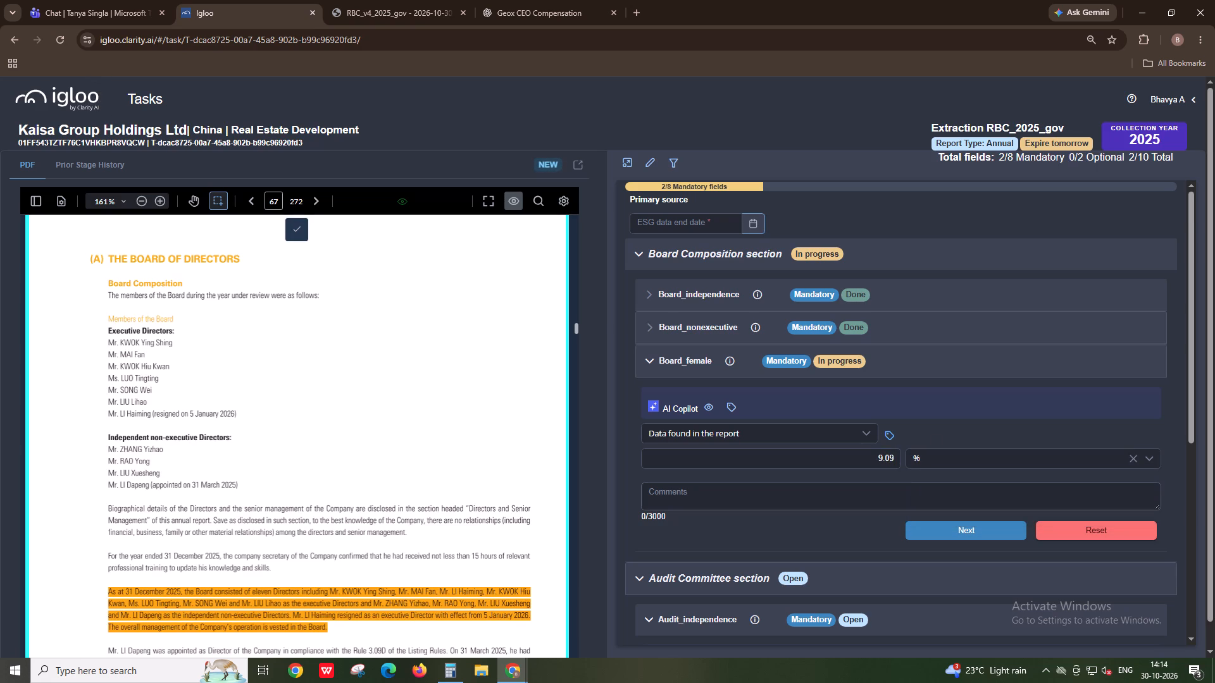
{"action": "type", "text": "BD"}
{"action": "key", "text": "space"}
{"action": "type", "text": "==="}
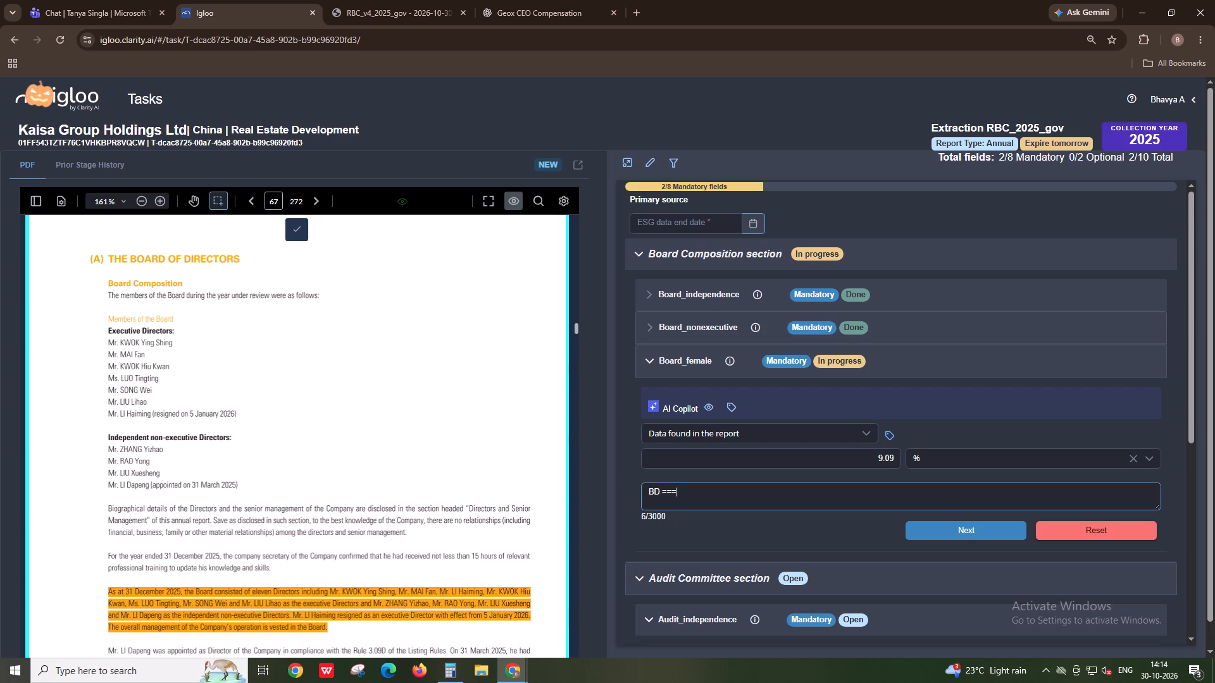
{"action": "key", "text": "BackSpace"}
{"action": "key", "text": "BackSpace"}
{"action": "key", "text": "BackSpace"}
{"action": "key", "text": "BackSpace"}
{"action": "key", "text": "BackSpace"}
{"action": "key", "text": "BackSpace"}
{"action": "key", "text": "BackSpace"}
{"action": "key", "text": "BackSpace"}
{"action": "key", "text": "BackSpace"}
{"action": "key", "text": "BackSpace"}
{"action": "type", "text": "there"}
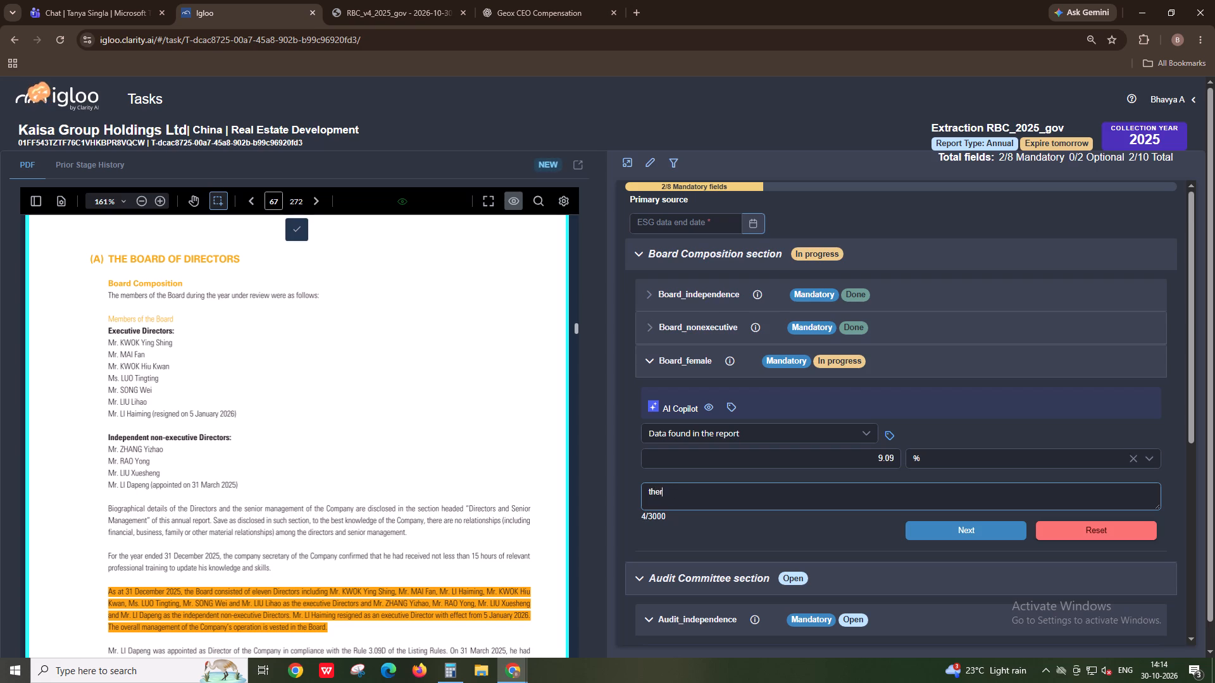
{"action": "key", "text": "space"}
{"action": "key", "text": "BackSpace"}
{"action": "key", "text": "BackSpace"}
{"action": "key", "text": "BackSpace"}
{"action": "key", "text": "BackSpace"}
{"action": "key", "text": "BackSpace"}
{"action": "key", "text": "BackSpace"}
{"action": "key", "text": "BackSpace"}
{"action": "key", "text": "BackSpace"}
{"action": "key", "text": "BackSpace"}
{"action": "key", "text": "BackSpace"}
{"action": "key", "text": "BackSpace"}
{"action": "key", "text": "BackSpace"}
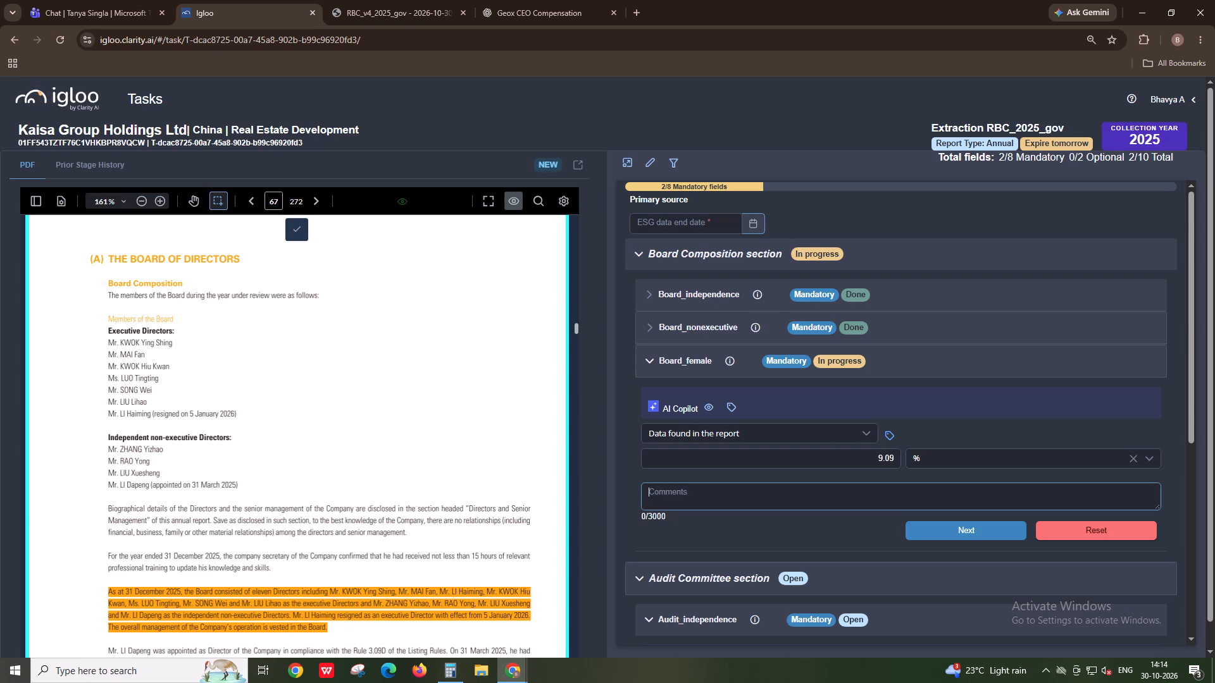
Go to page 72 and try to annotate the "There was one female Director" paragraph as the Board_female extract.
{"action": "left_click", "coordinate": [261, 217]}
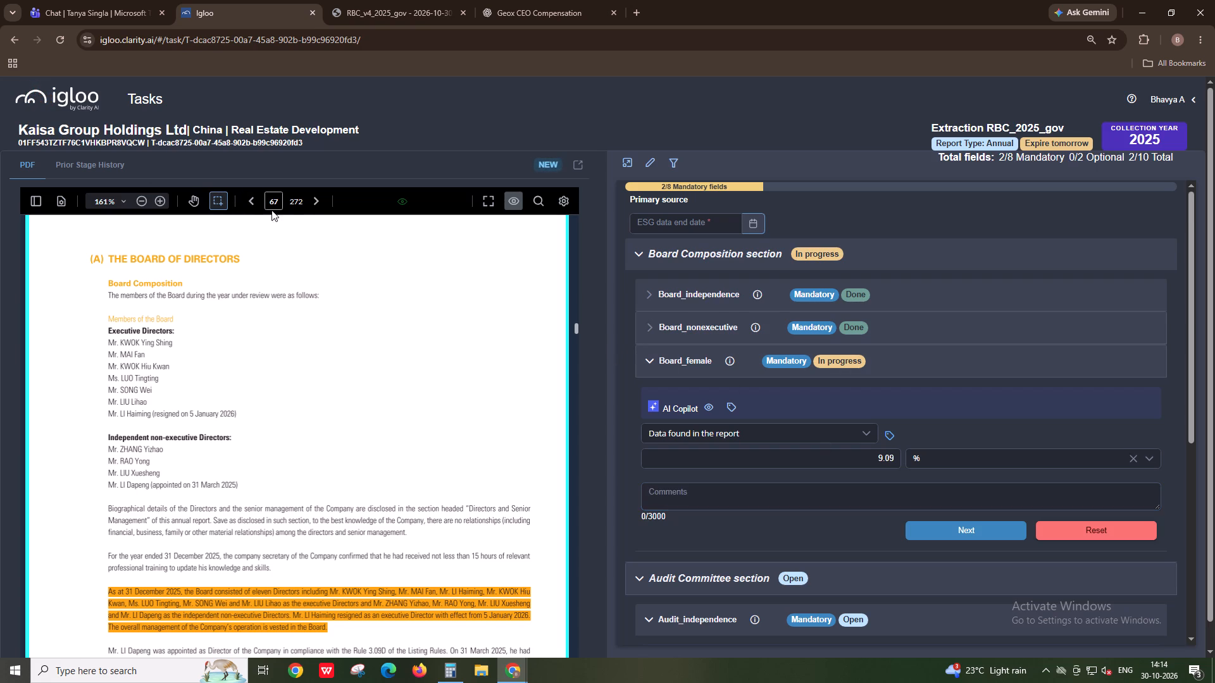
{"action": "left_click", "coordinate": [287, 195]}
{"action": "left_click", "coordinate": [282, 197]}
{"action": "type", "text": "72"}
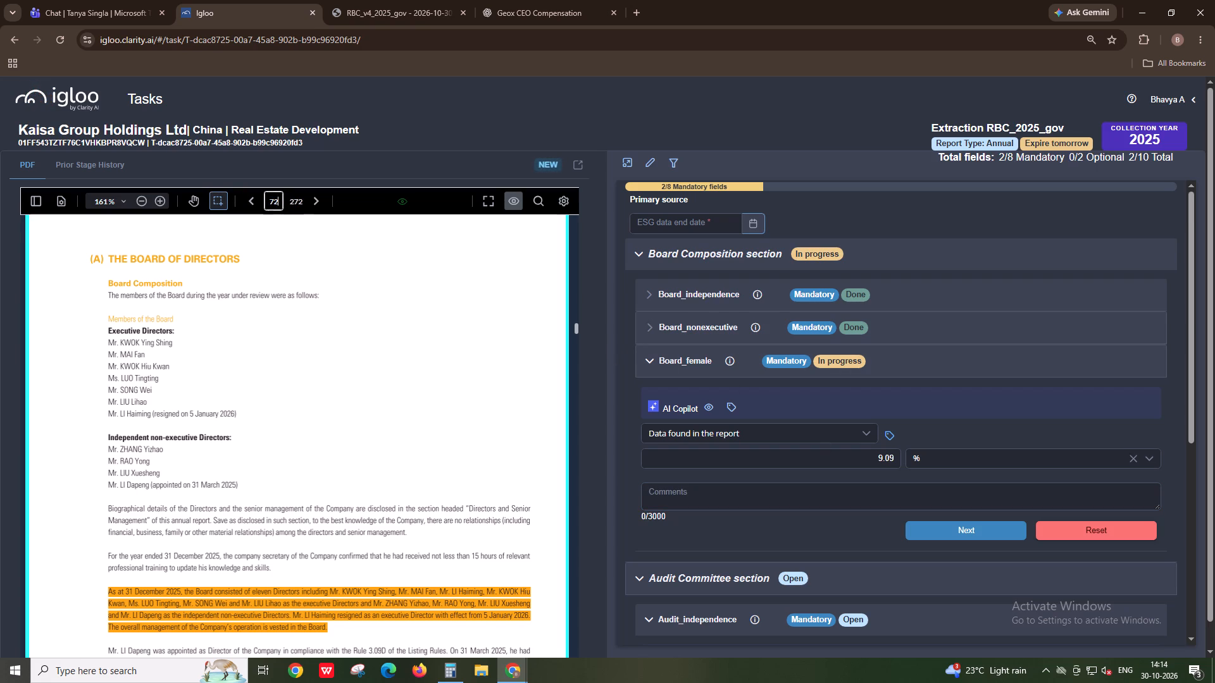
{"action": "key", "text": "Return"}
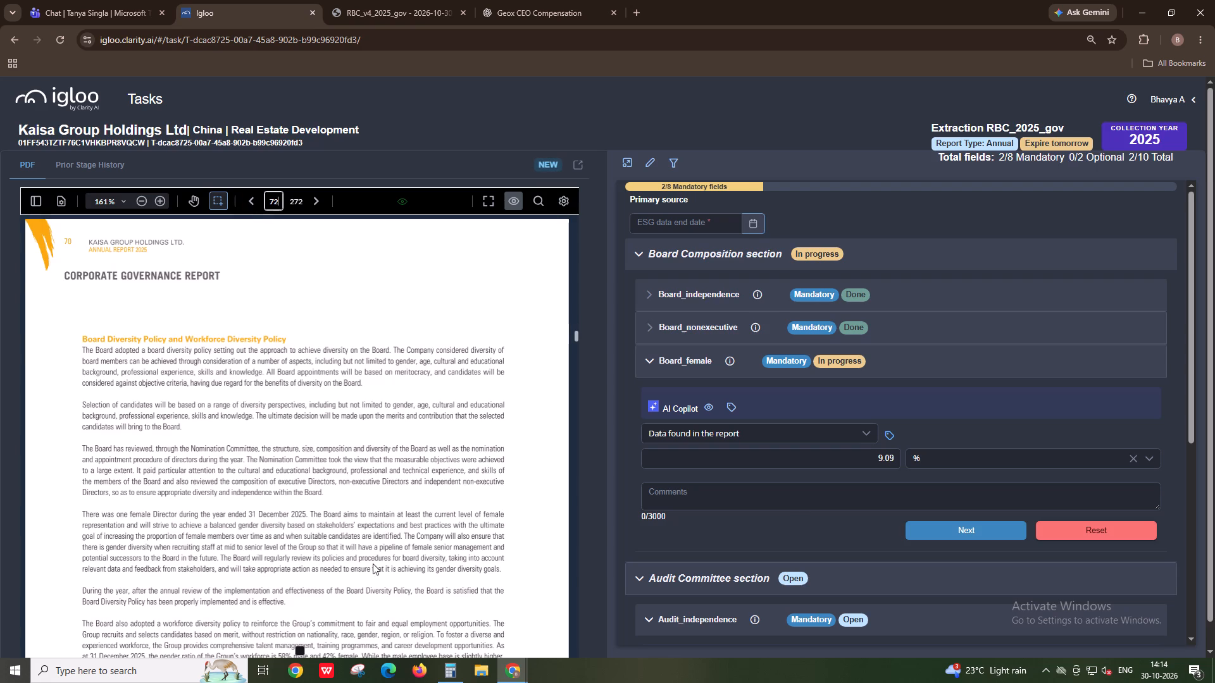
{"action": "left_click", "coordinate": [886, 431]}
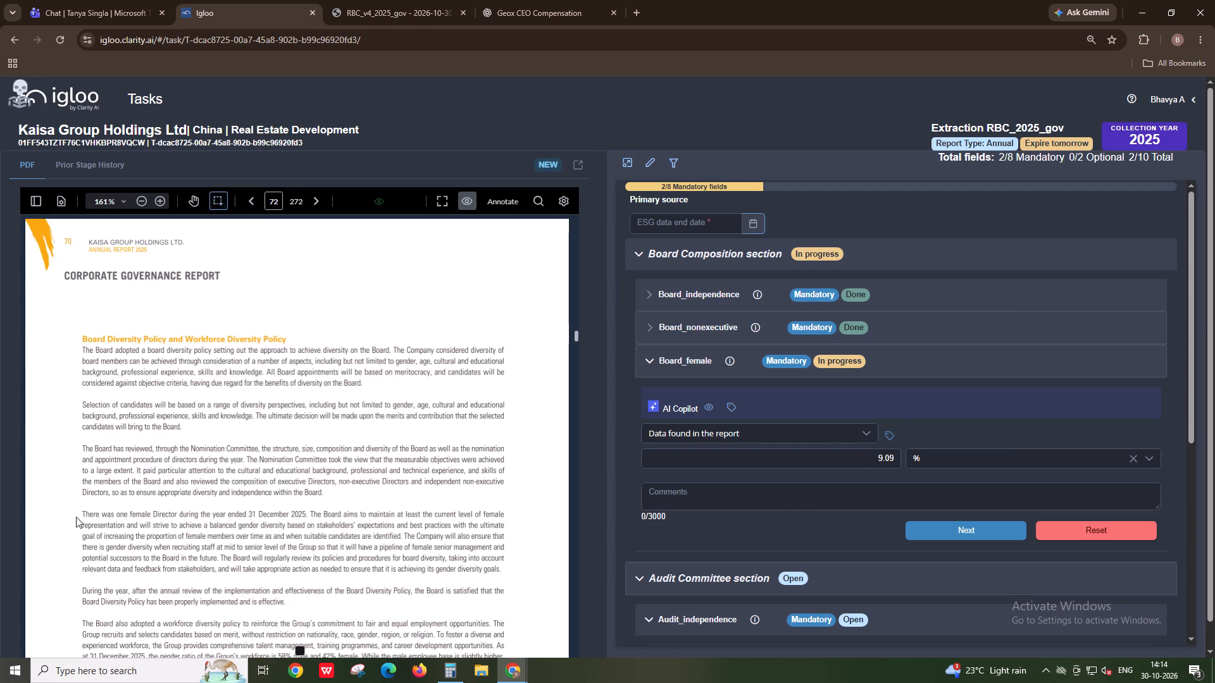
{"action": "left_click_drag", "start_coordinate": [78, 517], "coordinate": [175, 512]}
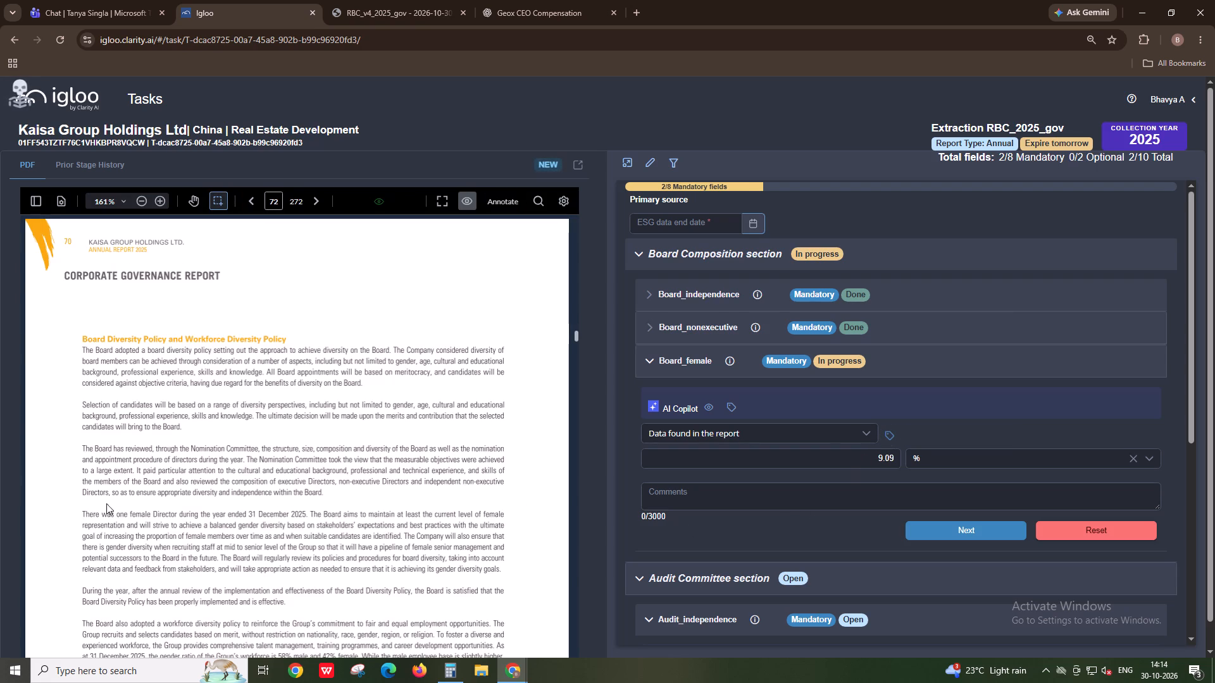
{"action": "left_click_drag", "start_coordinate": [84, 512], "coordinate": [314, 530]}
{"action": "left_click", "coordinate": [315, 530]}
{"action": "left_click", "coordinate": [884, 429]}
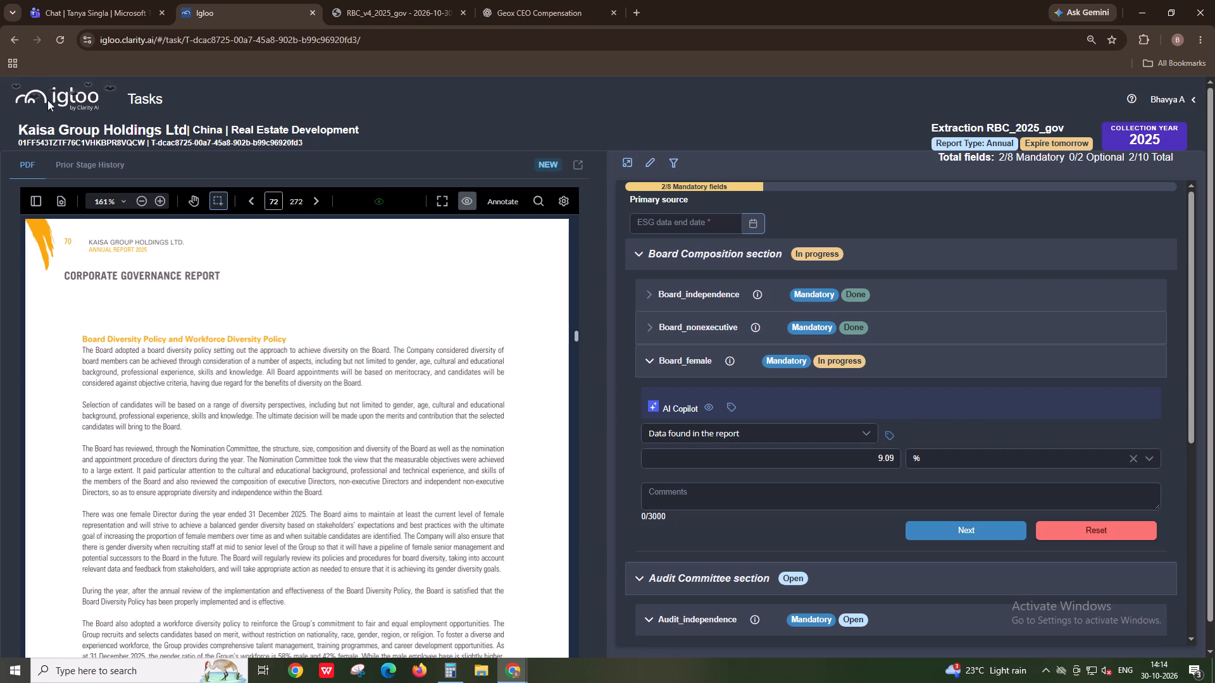
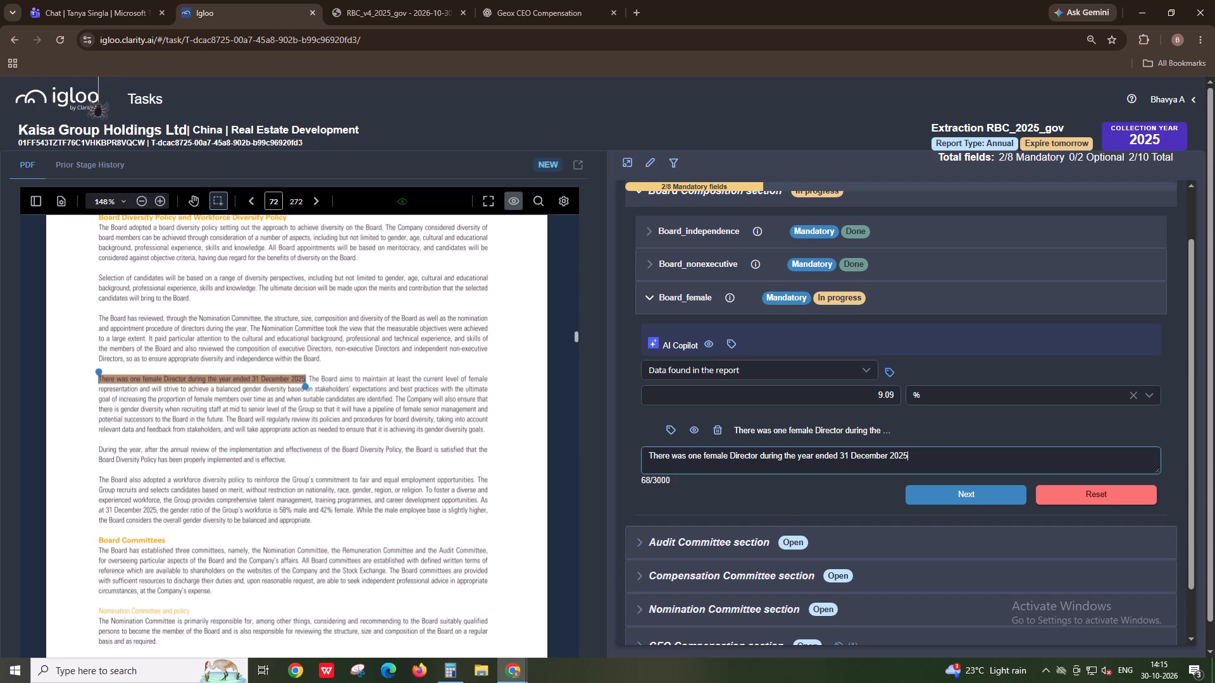
End the Board_female comment "There was one female Director during the year ended 31 December 2025" with a full stop and submit the field.
{"action": "key", "text": "period"}
{"action": "left_click", "coordinate": [945, 491]}
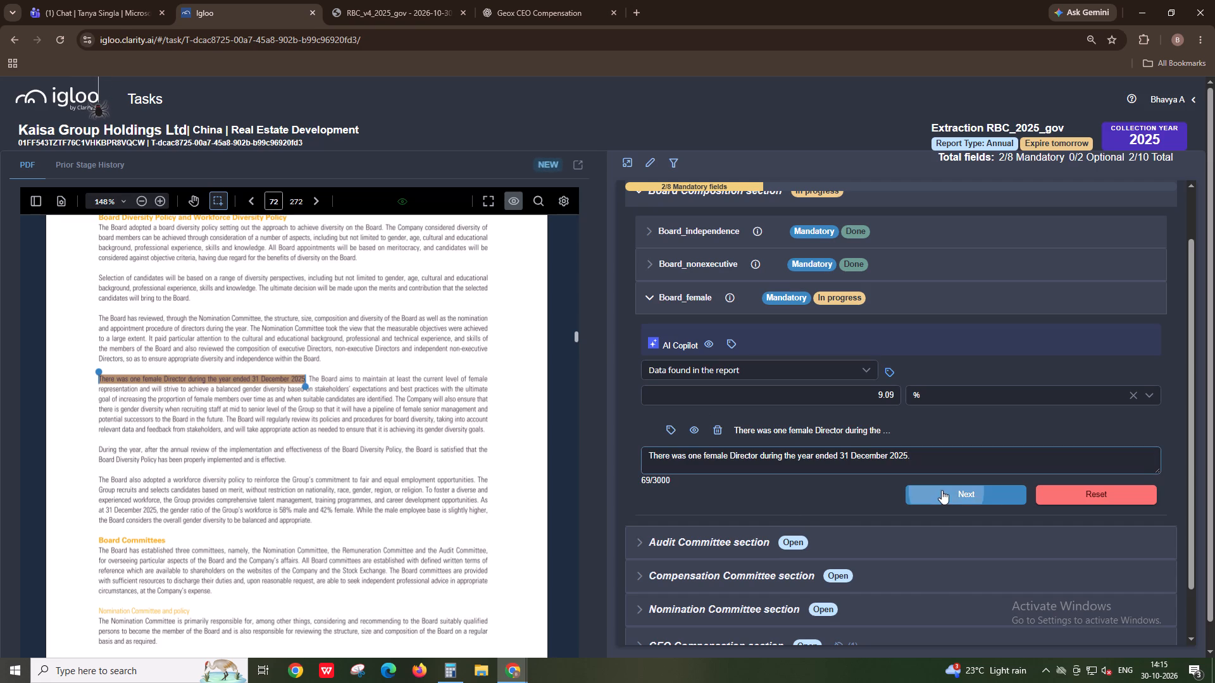
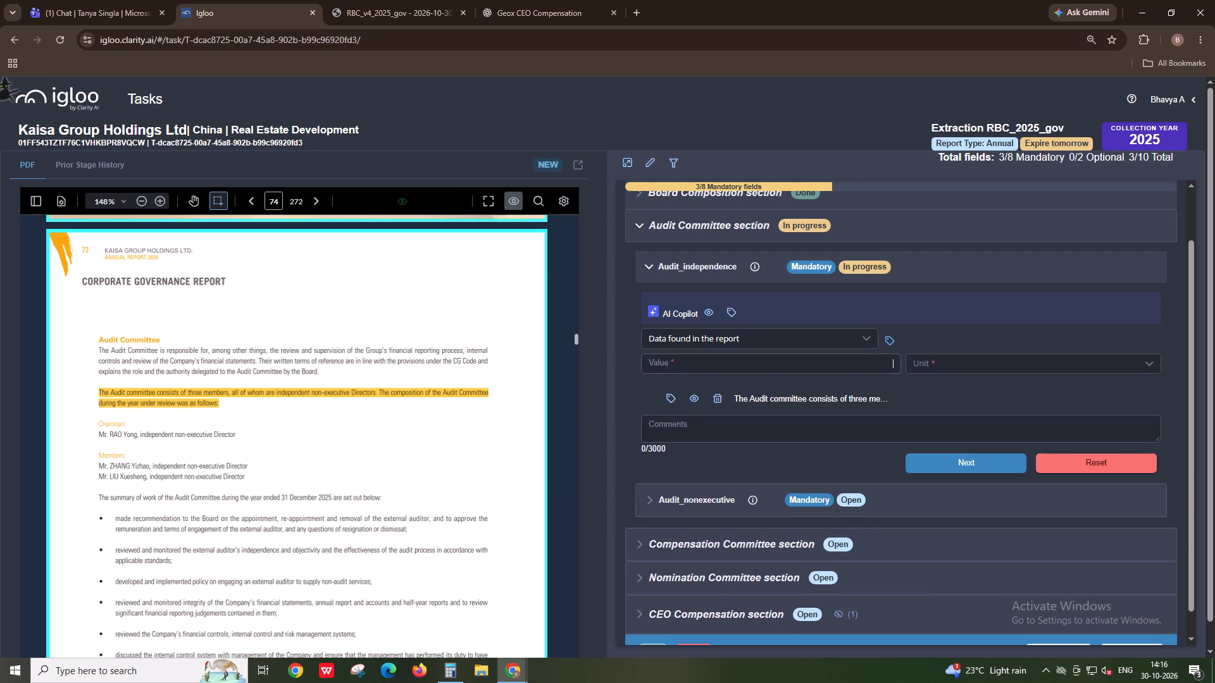
Complete Audit_independence with 100 %, copying the report's sentence "The Audit committee consists of three members…Directors." as the comment, and submit the field.
{"action": "type", "text": "100"}
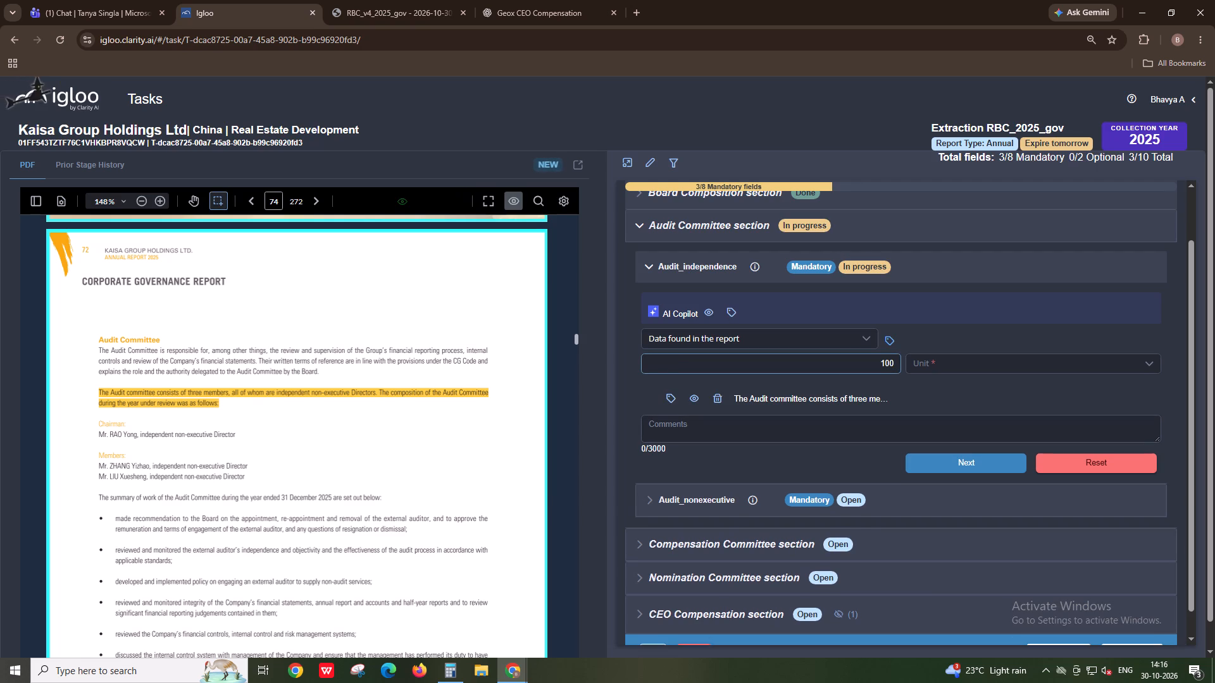
{"action": "left_click", "coordinate": [841, 424]}
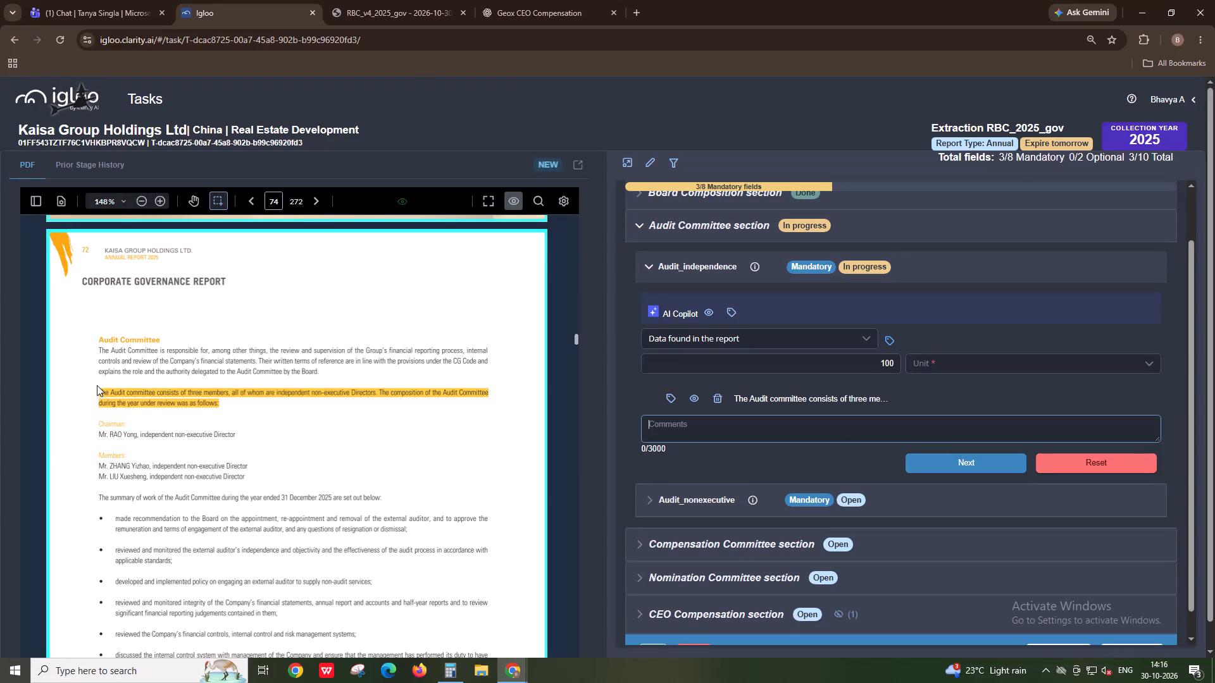
{"action": "left_click_drag", "start_coordinate": [99, 388], "coordinate": [393, 392]}
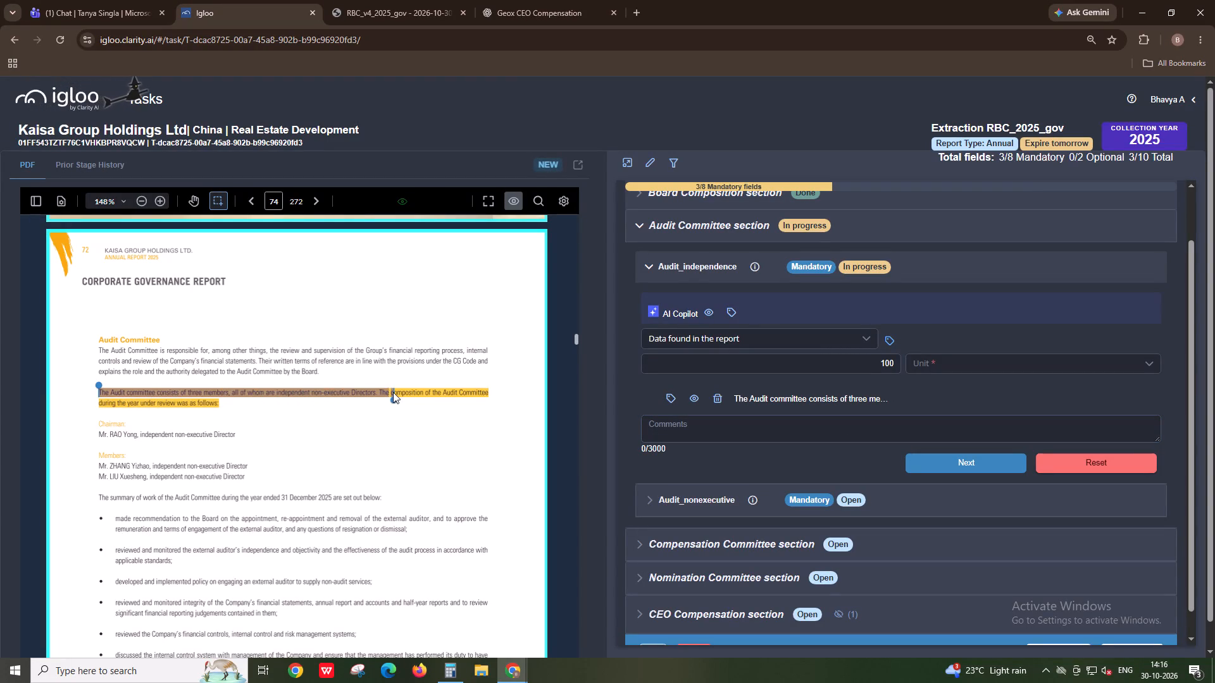
{"action": "left_click_drag", "start_coordinate": [393, 392], "coordinate": [376, 398]}
{"action": "key", "text": "ctrl+c"}
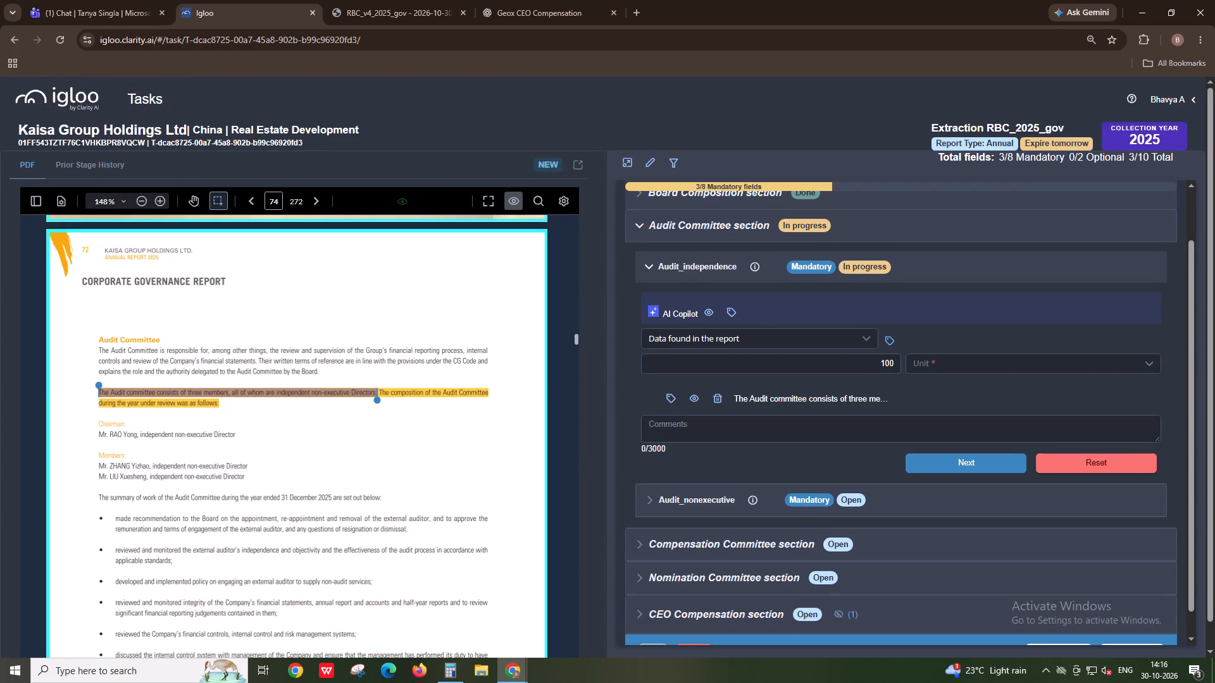
{"action": "left_click", "coordinate": [654, 421]}
{"action": "key", "text": "ctrl+v"}
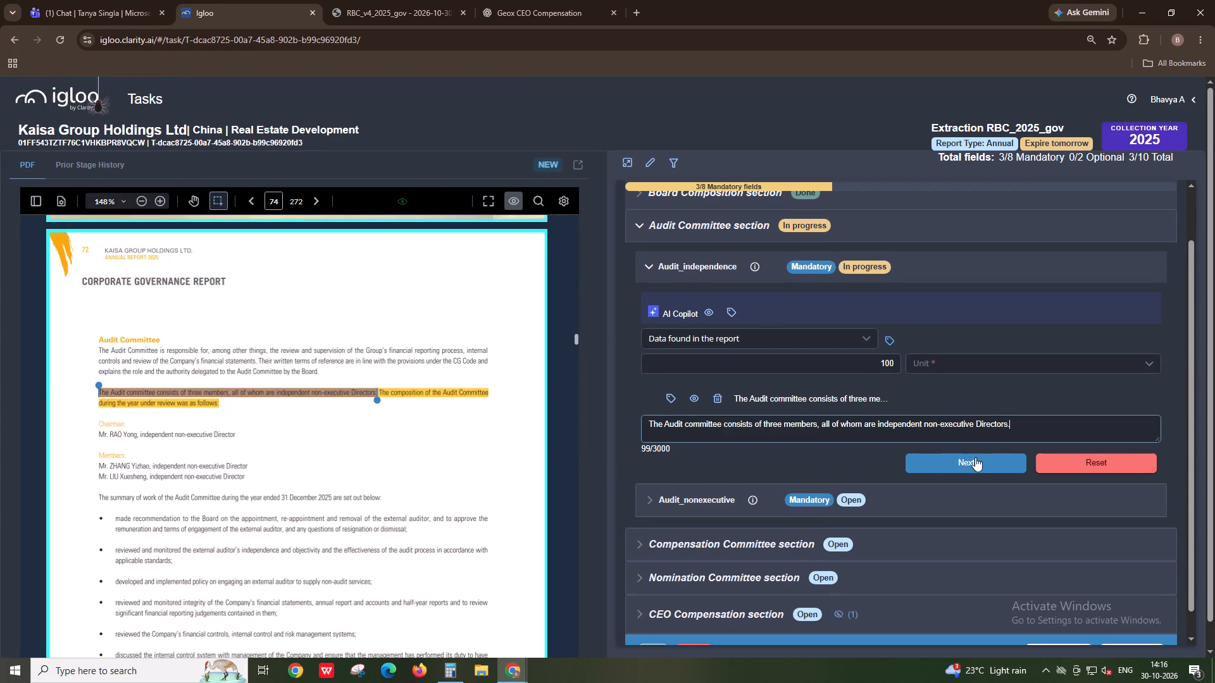
{"action": "left_click", "coordinate": [955, 371]}
{"action": "left_click", "coordinate": [954, 390]}
{"action": "left_click", "coordinate": [940, 462]}
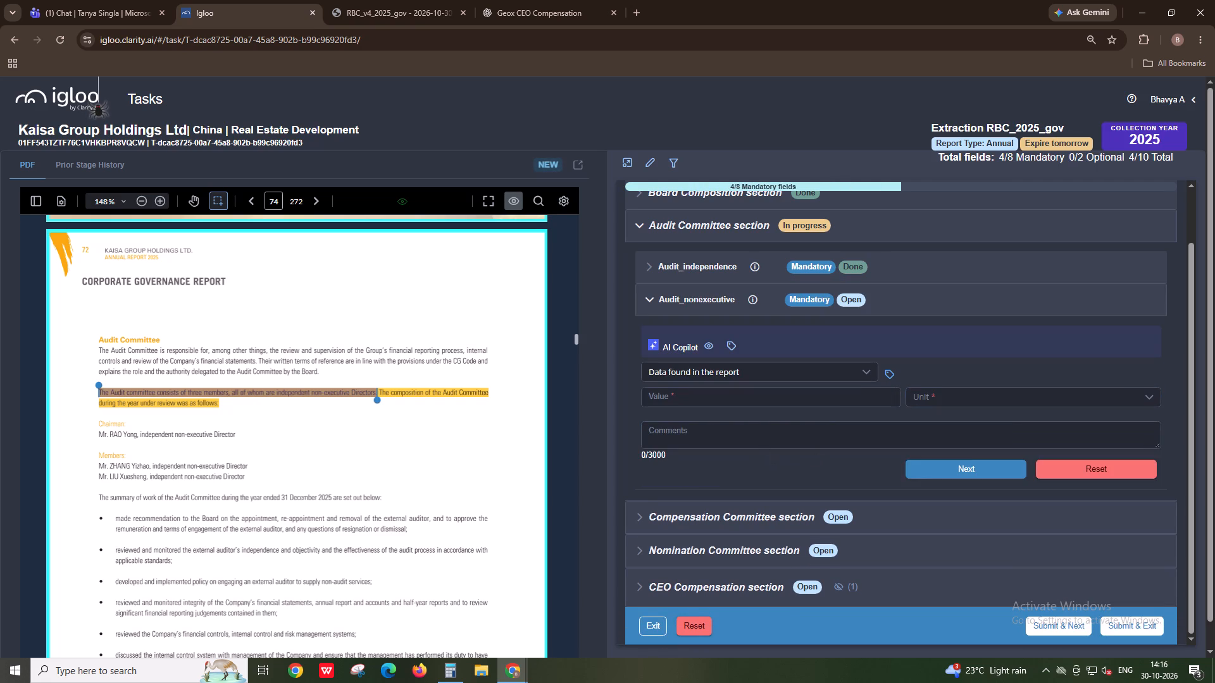
Fill Audit_nonexecutive with 100 % and reuse the copied Audit committee sentence as its comment.
{"action": "left_click", "coordinate": [754, 438]}
{"action": "key", "text": "ctrl+v"}
{"action": "left_click", "coordinate": [755, 404]}
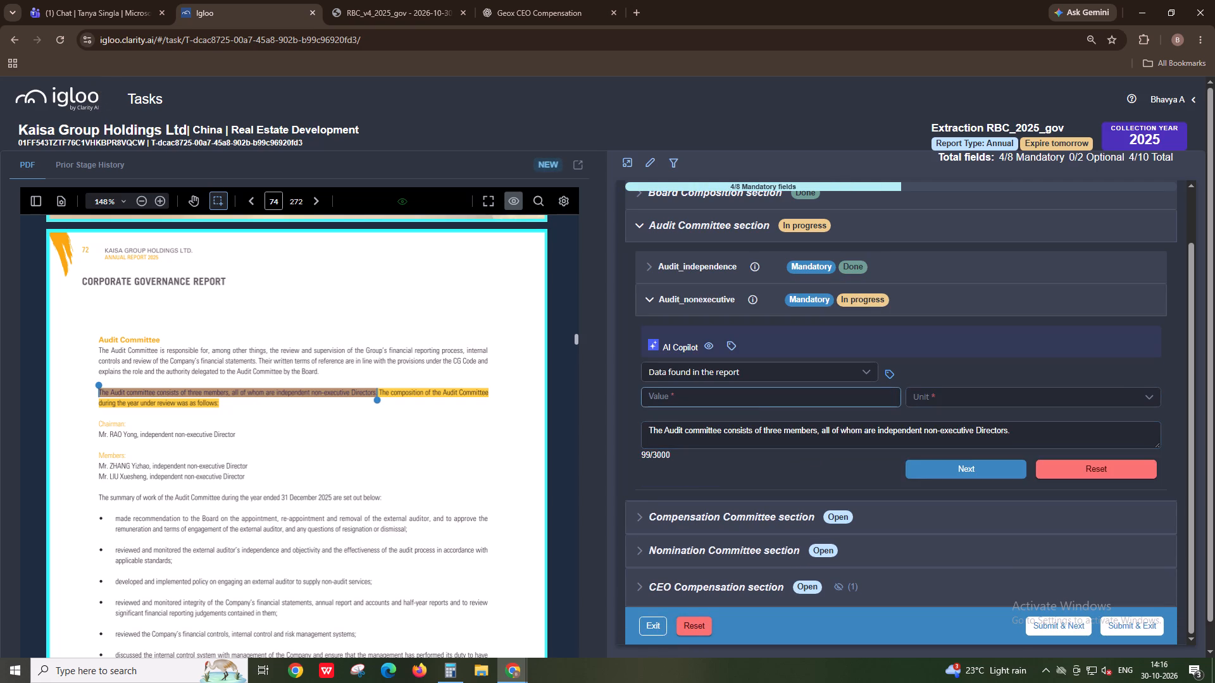
{"action": "type", "text": "100"}
{"action": "left_click", "coordinate": [989, 394]}
{"action": "left_click", "coordinate": [990, 414]}
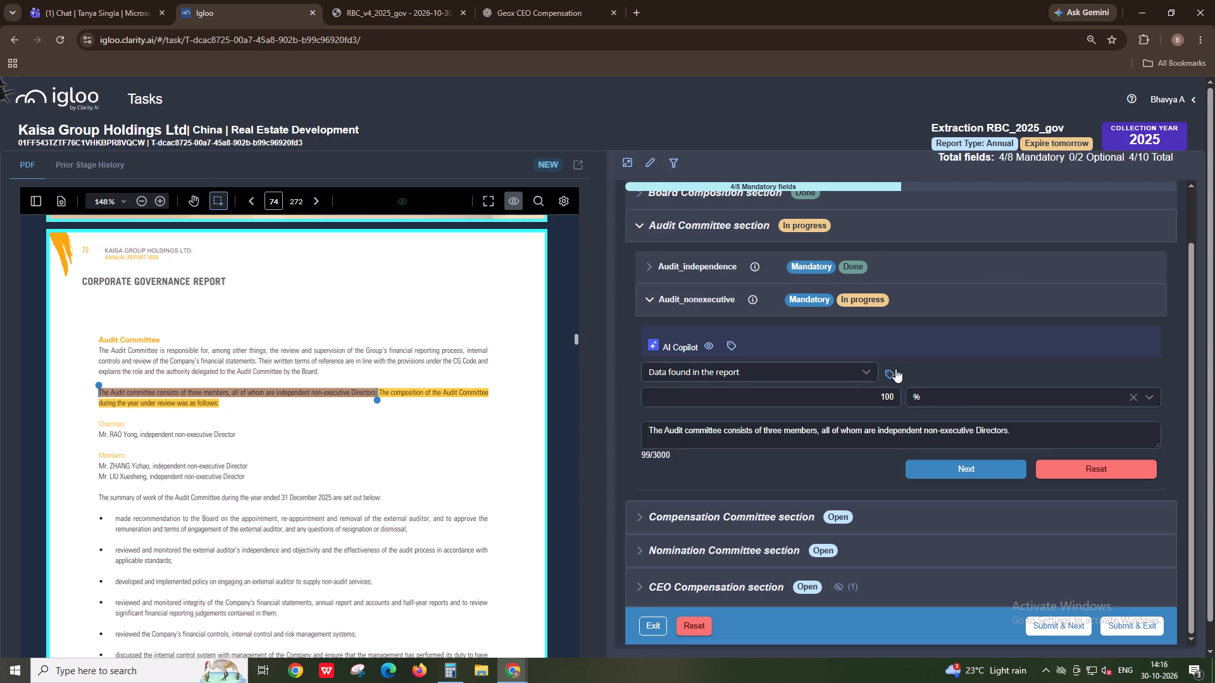
Start tagging a report extract for the Audit_nonexecutive field.
{"action": "left_click", "coordinate": [894, 374]}
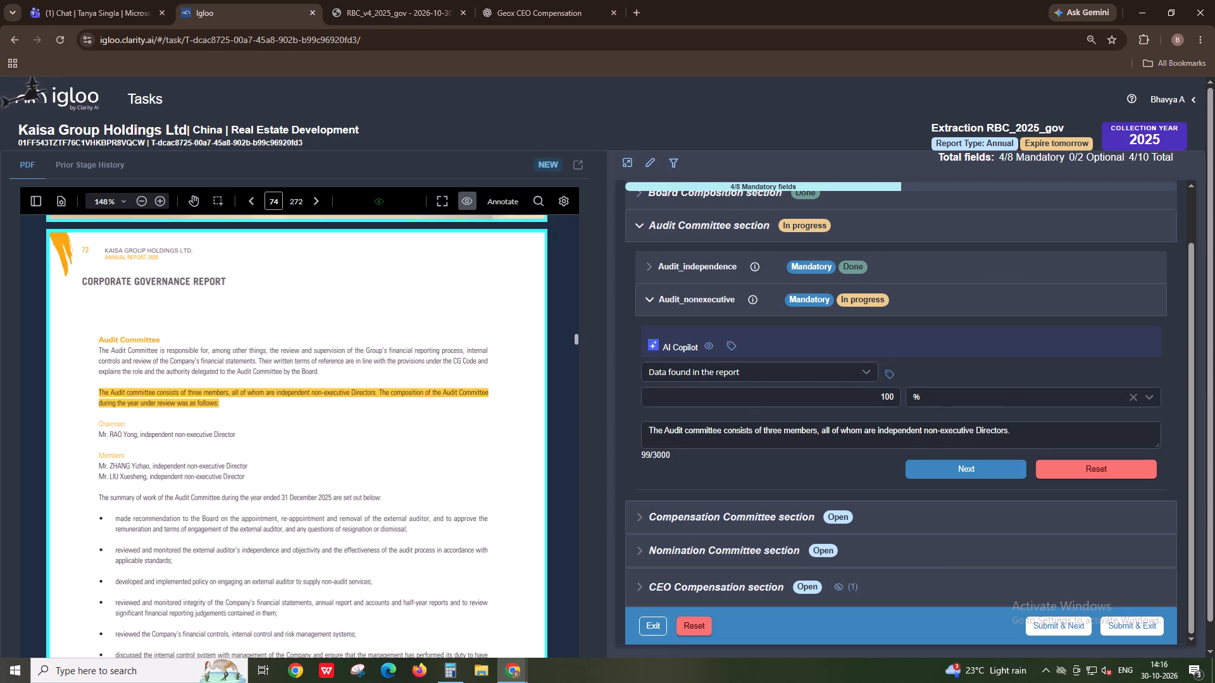
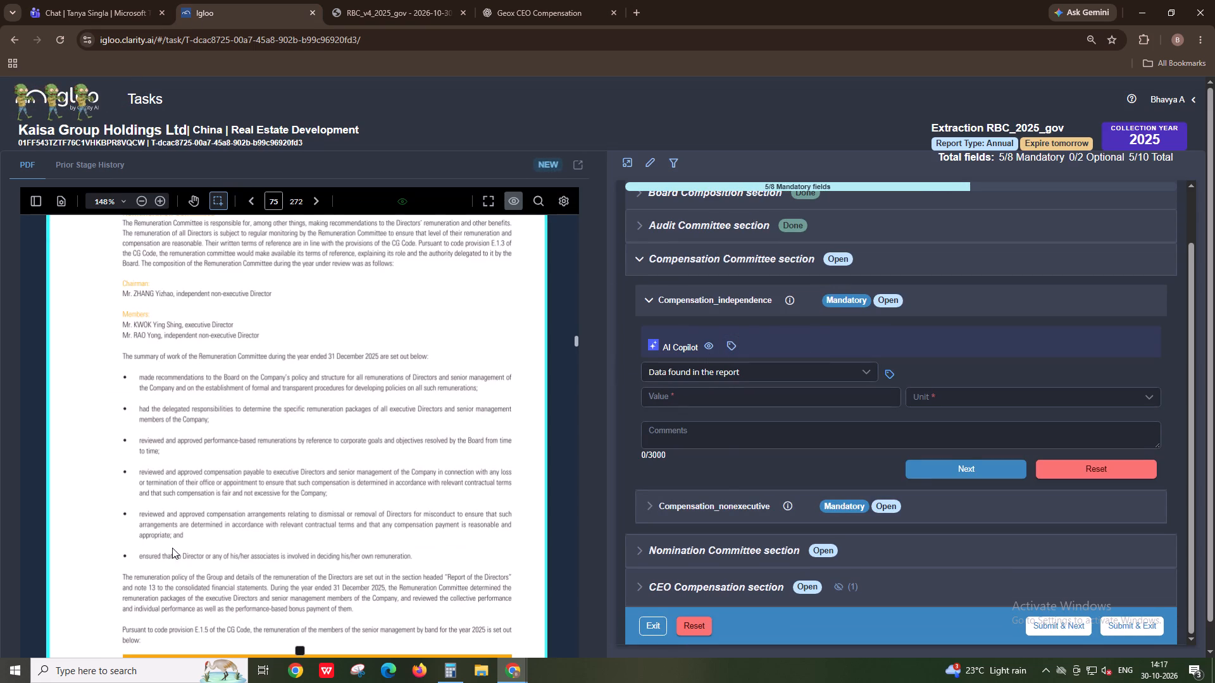
Examine the Remuneration Committee's composition in the corporate governance report for the Compensation_independence field.
{"action": "scroll", "coordinate": [172, 548], "scroll_direction": "up", "scroll_amount": 1}
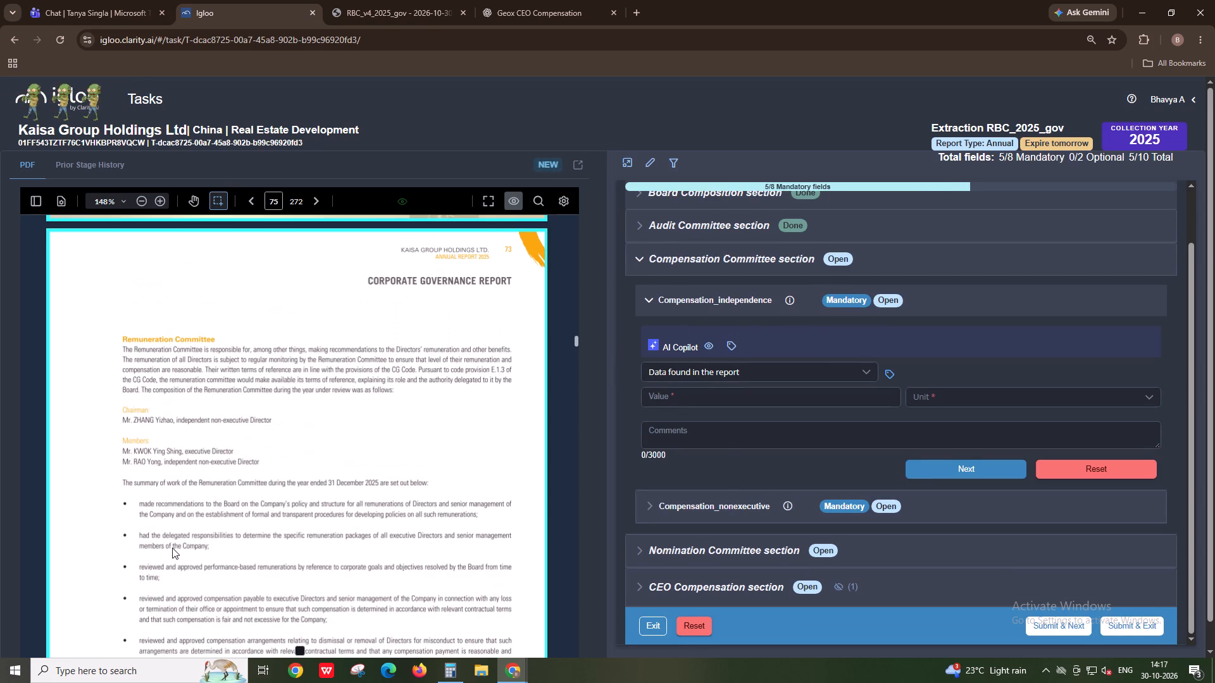
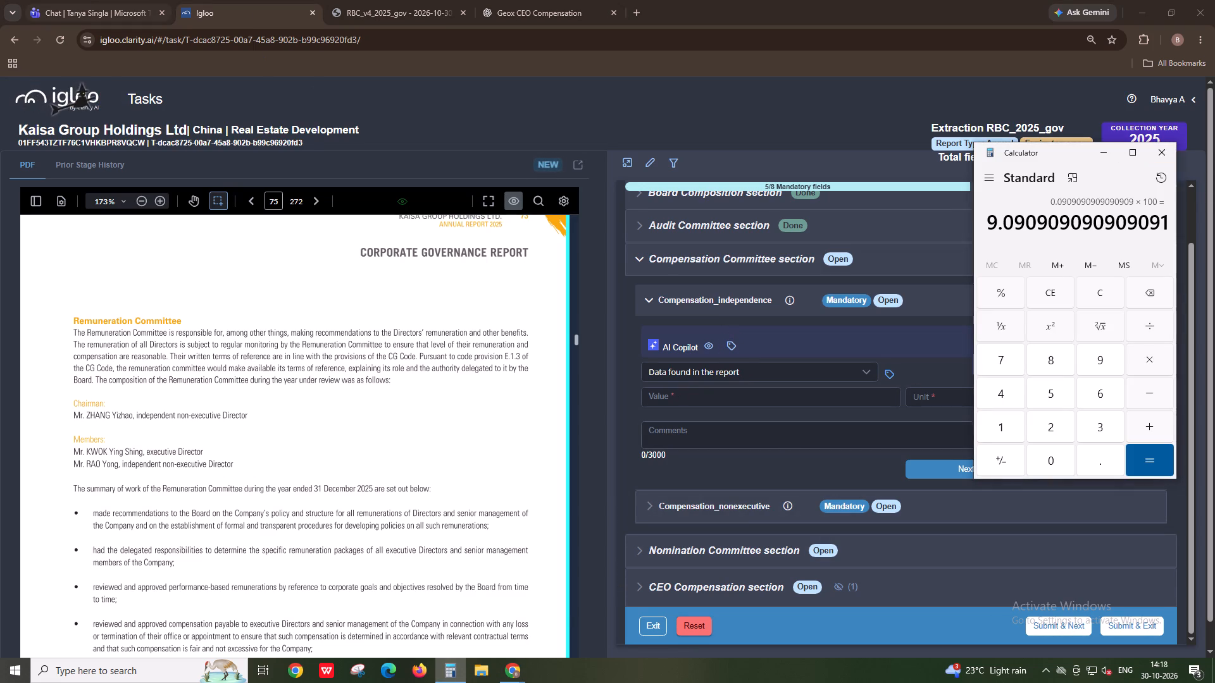
Enter 66.67 as the Compensation_independence value.
{"action": "left_click", "coordinate": [761, 397]}
{"action": "type", "text": "66.67"}
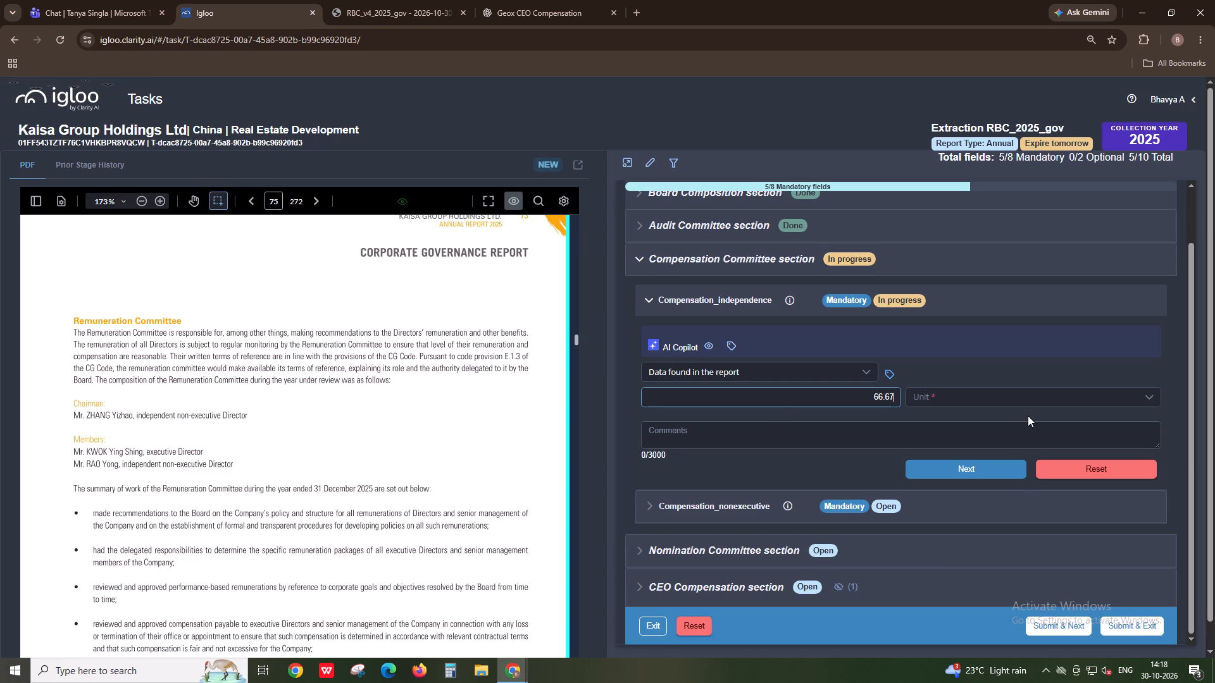
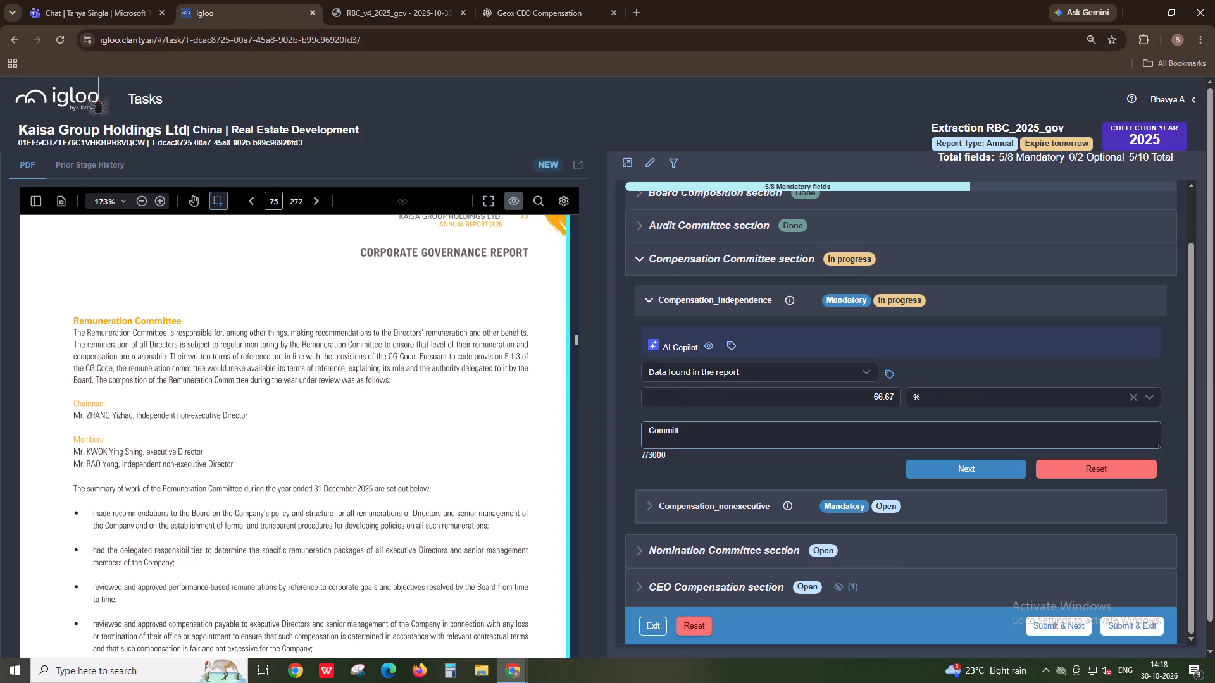
Complete the Compensation_independence comment: "Committee consists of 3 members, out of whom 2 are Independent Non-Executive Director.".
{"action": "type", "text": "ee consit"}
{"action": "key", "text": "BackSpace"}
{"action": "type", "text": "ts of"}
{"action": "key", "text": "space"}
{"action": "type", "text": "3"}
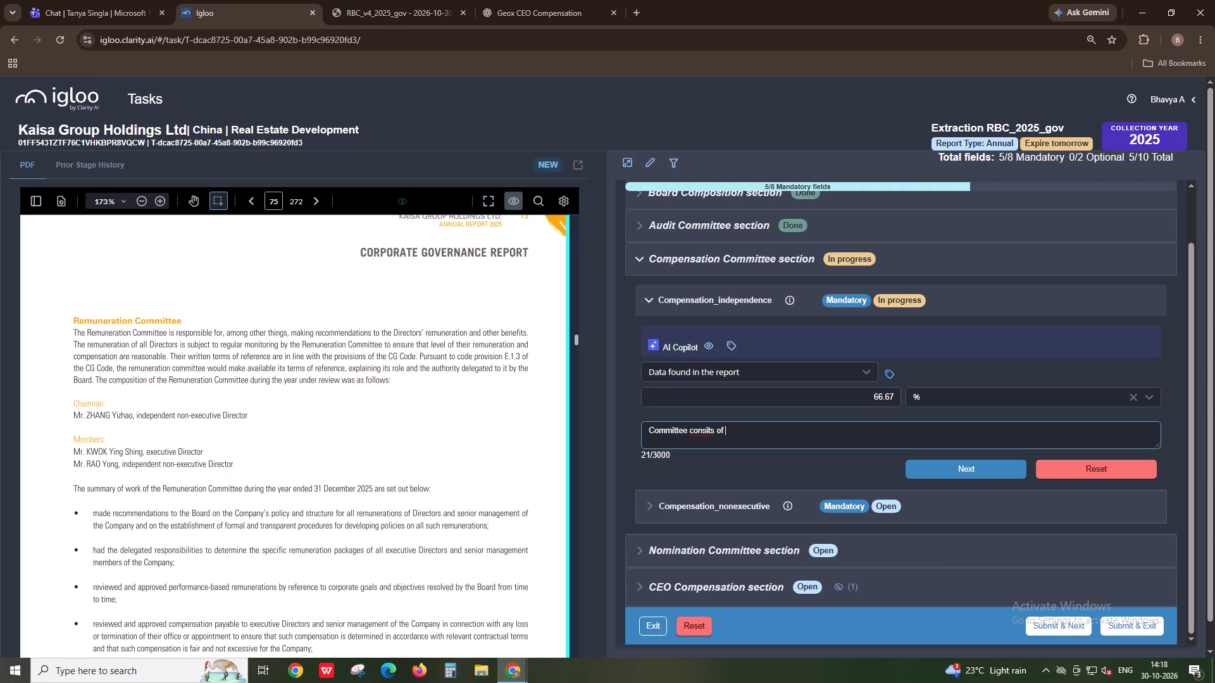
{"action": "key", "text": "space"}
{"action": "type", "text": "members, out of"}
{"action": "key", "text": "space"}
{"action": "type", "text": "whom"}
{"action": "key", "text": "space"}
{"action": "key", "text": "space"}
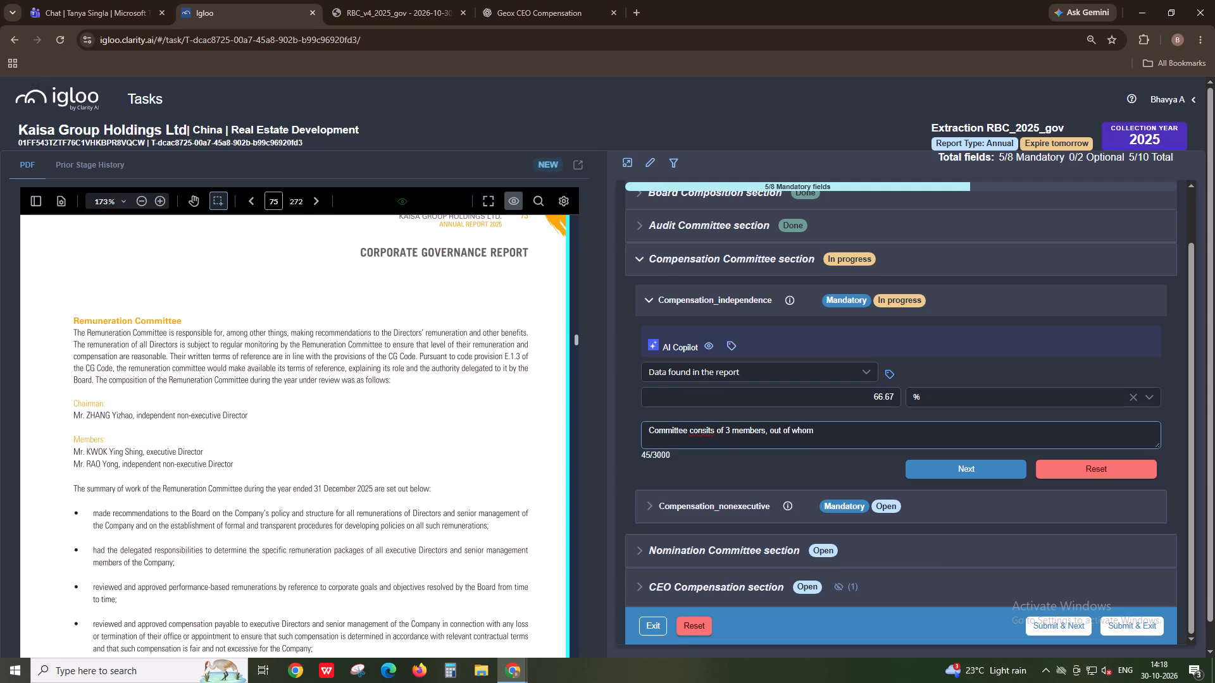
{"action": "key", "text": "BackSpace"}
{"action": "type", "text": "2 are Independent"}
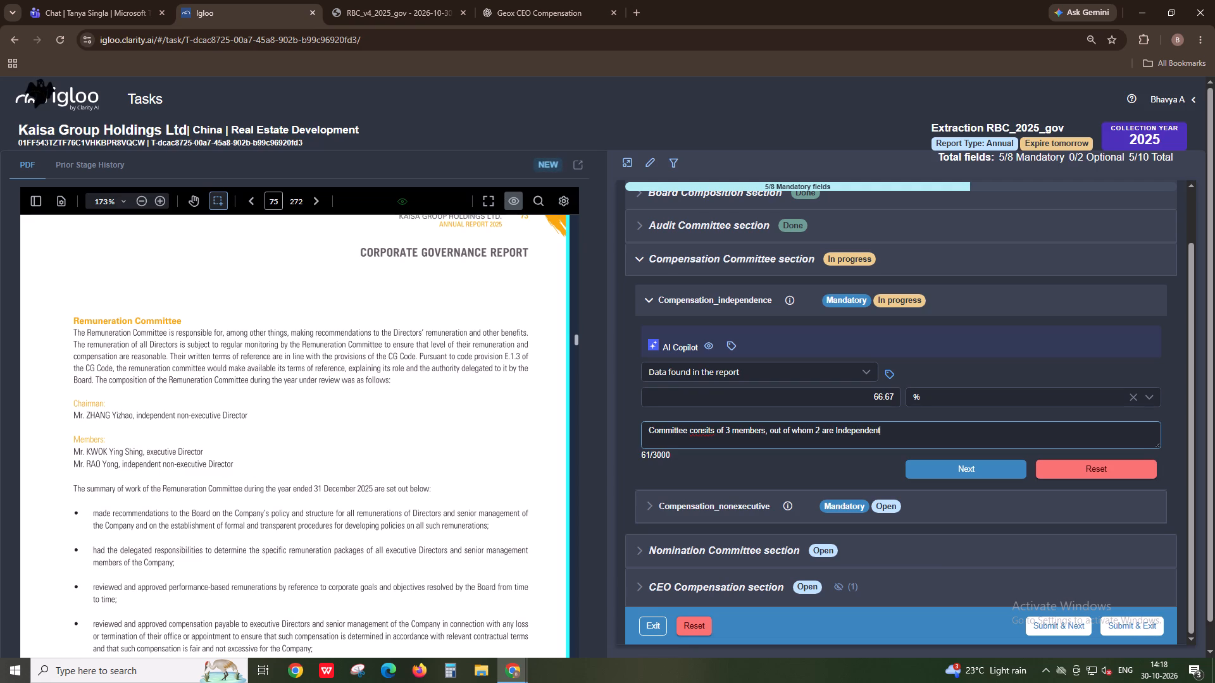
{"action": "key", "text": "space"}
{"action": "type", "text": "Non-Exe"}
{"action": "type", "text": "cutive"}
{"action": "key", "text": "space"}
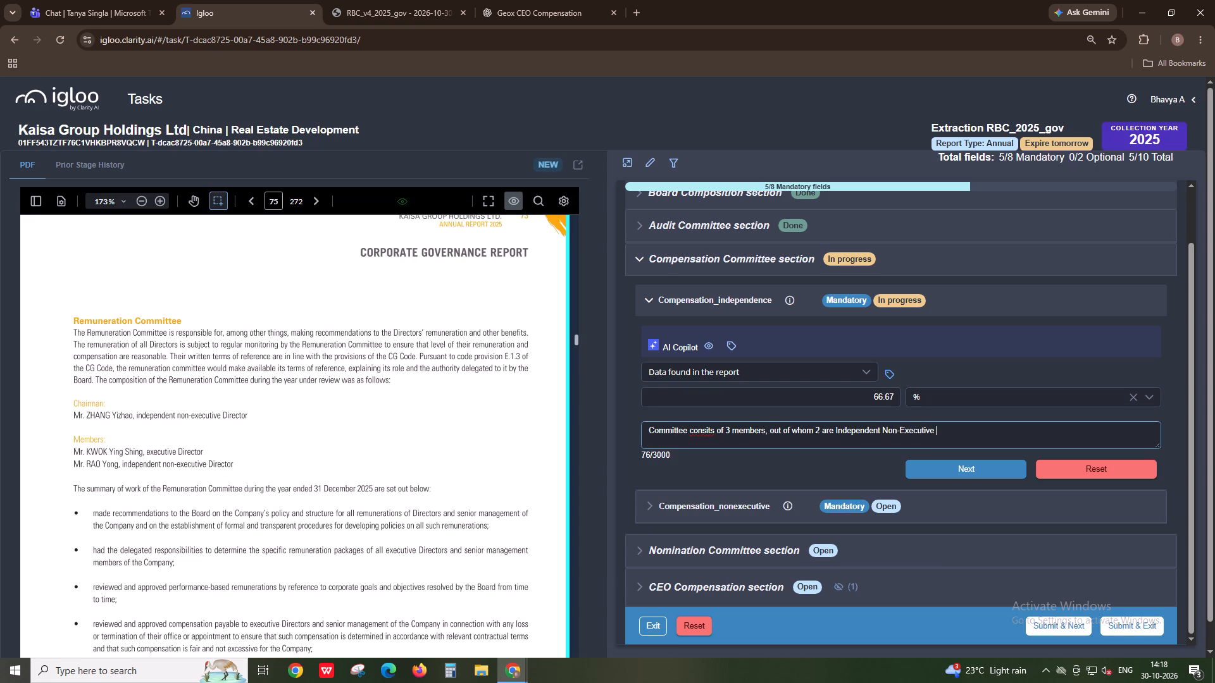
{"action": "type", "text": "Director"}
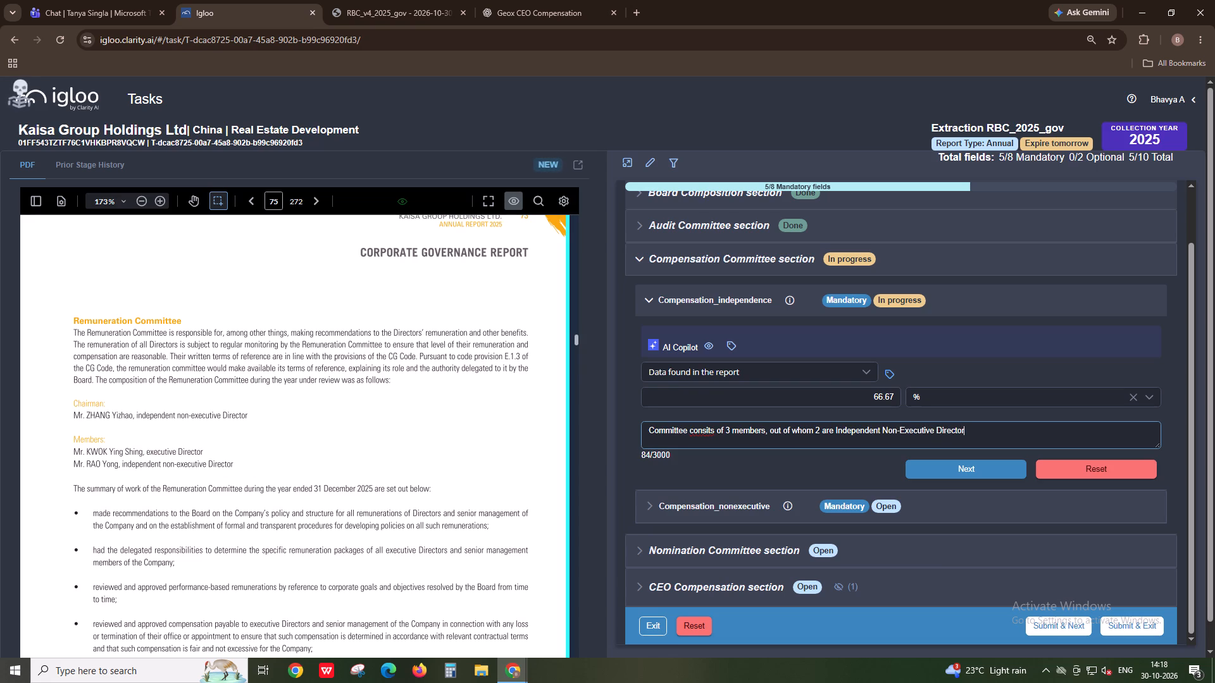
{"action": "key", "text": "period"}
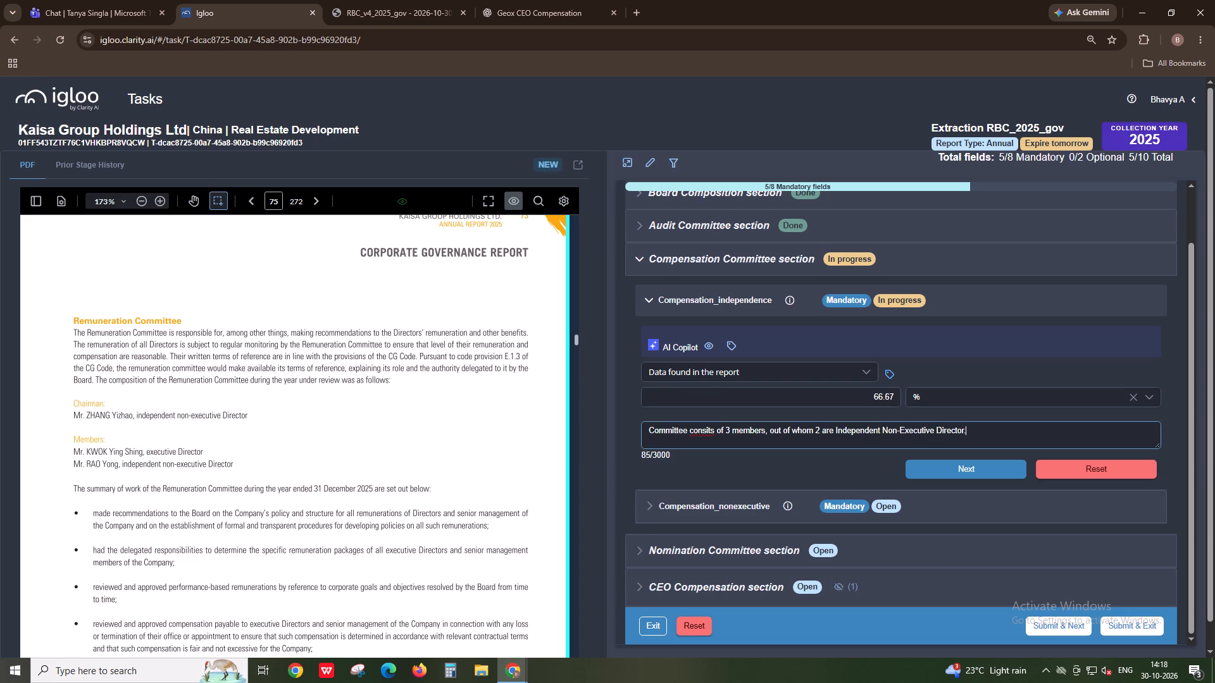
{"action": "left_click", "coordinate": [697, 428]}
{"action": "key", "text": "Right"}
{"action": "key", "text": "Right"}
{"action": "key", "text": "Right"}
{"action": "key", "text": "s"}
Annotate the Remuneration Committee's "Chairman:" and "Members:" headings on page 75 as Compensation_independence extracts and advance to the next field.
{"action": "left_click", "coordinate": [896, 371]}
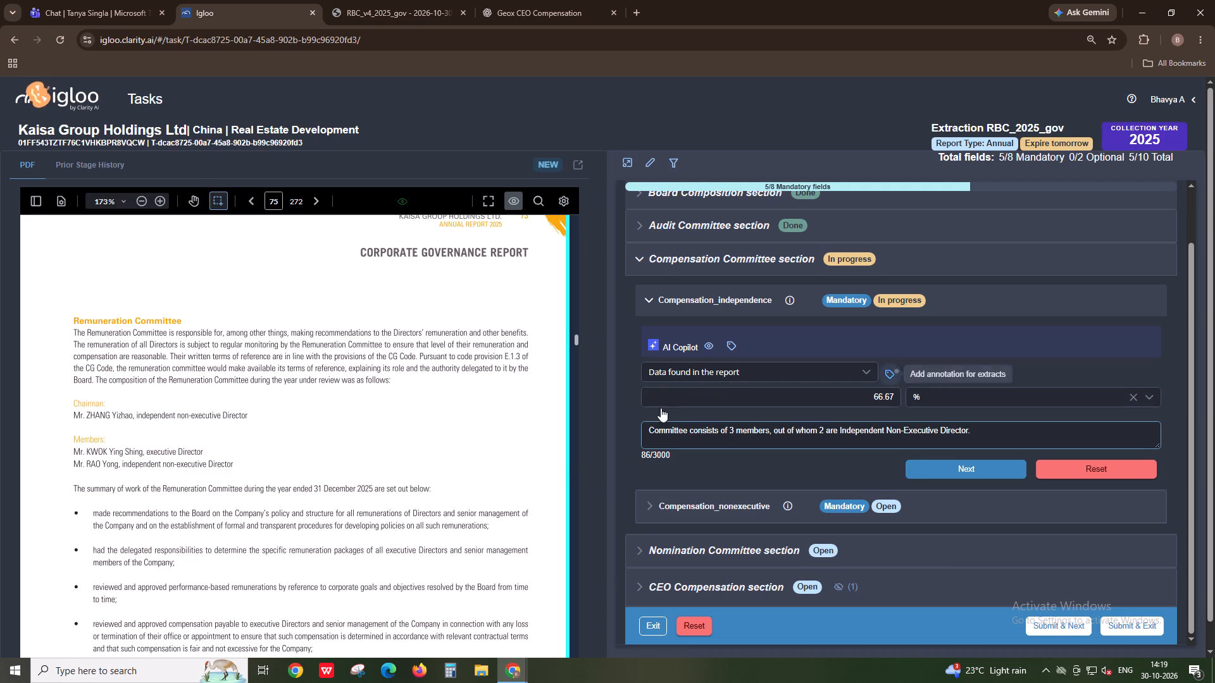
{"action": "left_click_drag", "start_coordinate": [71, 406], "coordinate": [106, 406]}
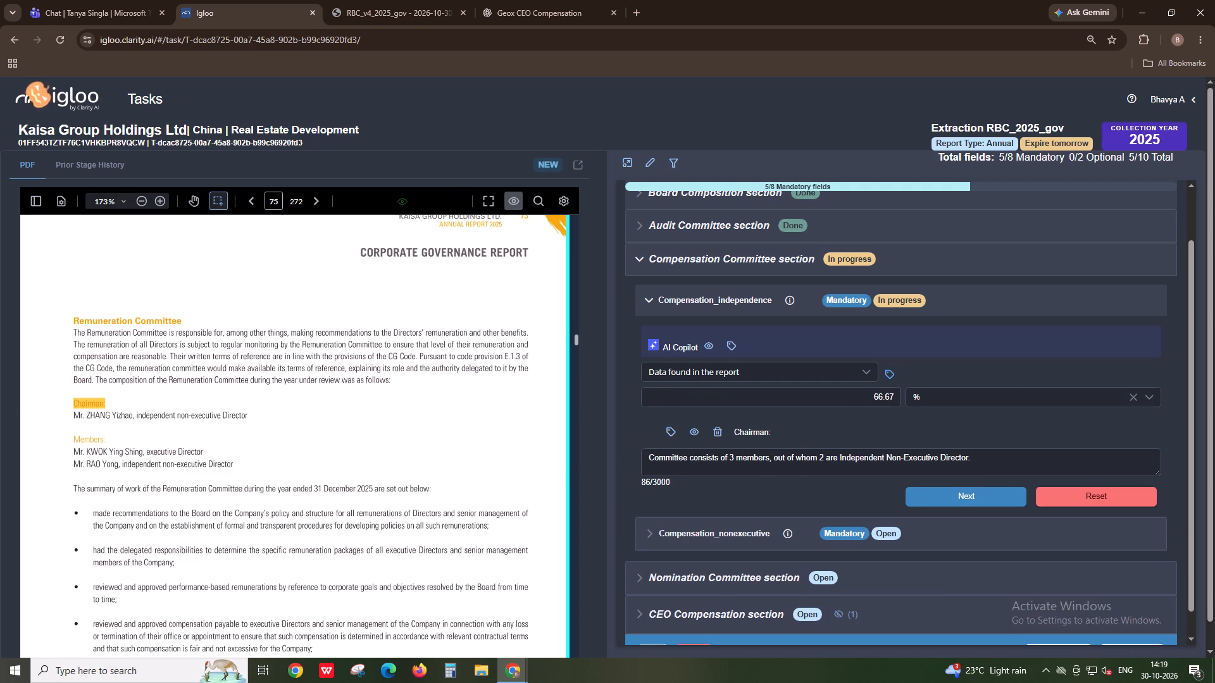
{"action": "left_click", "coordinate": [890, 369]}
{"action": "left_click_drag", "start_coordinate": [58, 440], "coordinate": [118, 438]}
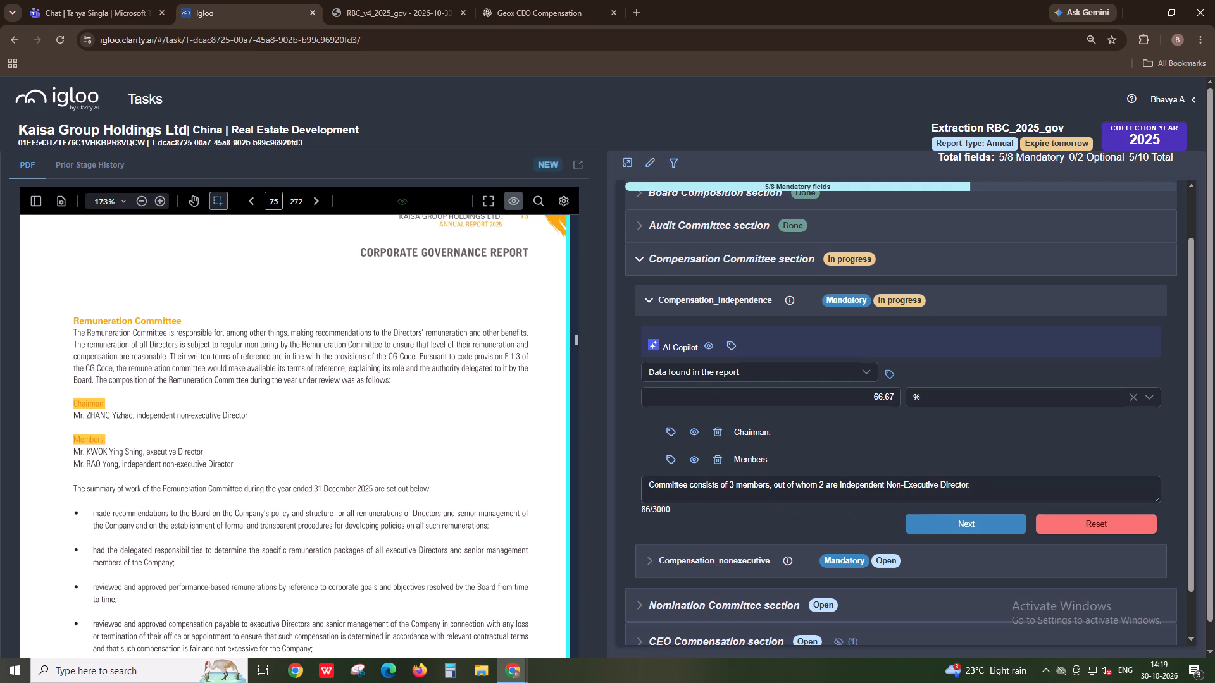
{"action": "left_click", "coordinate": [921, 499], "text": "alt"}
{"action": "left_click", "coordinate": [935, 529]}
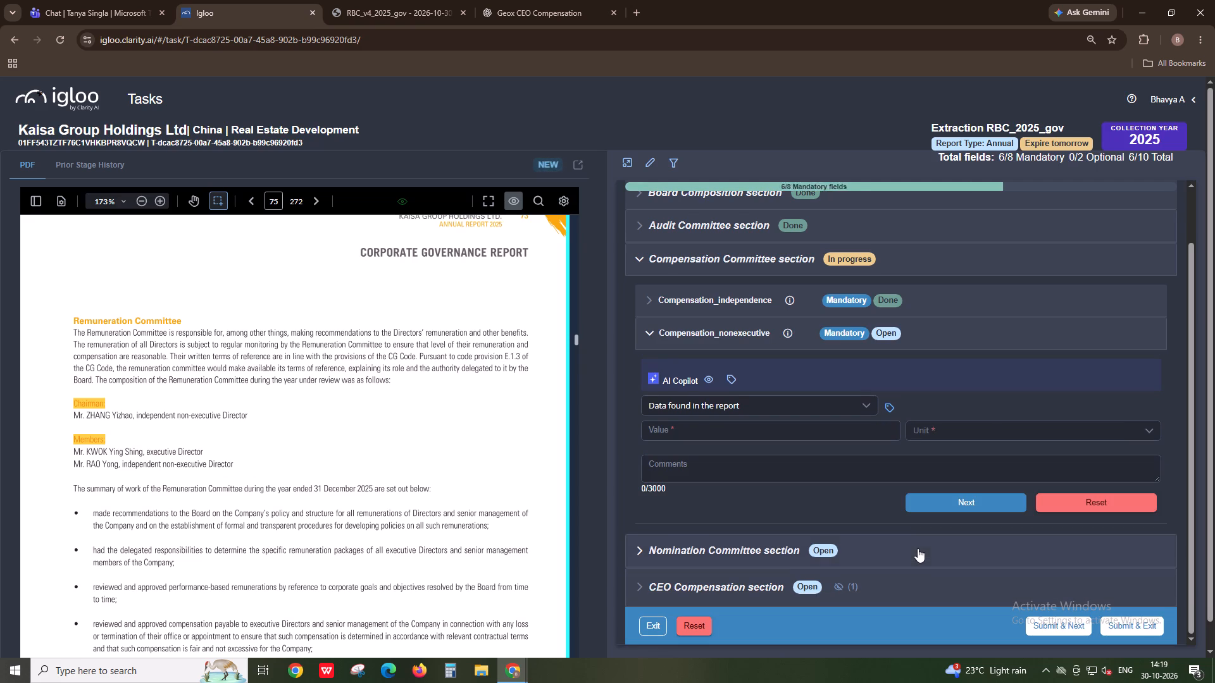
Fill Compensation_nonexecutive with the same committee comment used for Compensation_independence, the value 66.67 and the unit %.
{"action": "left_click", "coordinate": [894, 469]}
{"action": "key", "text": "ctrl+v"}
{"action": "left_click", "coordinate": [842, 433]}
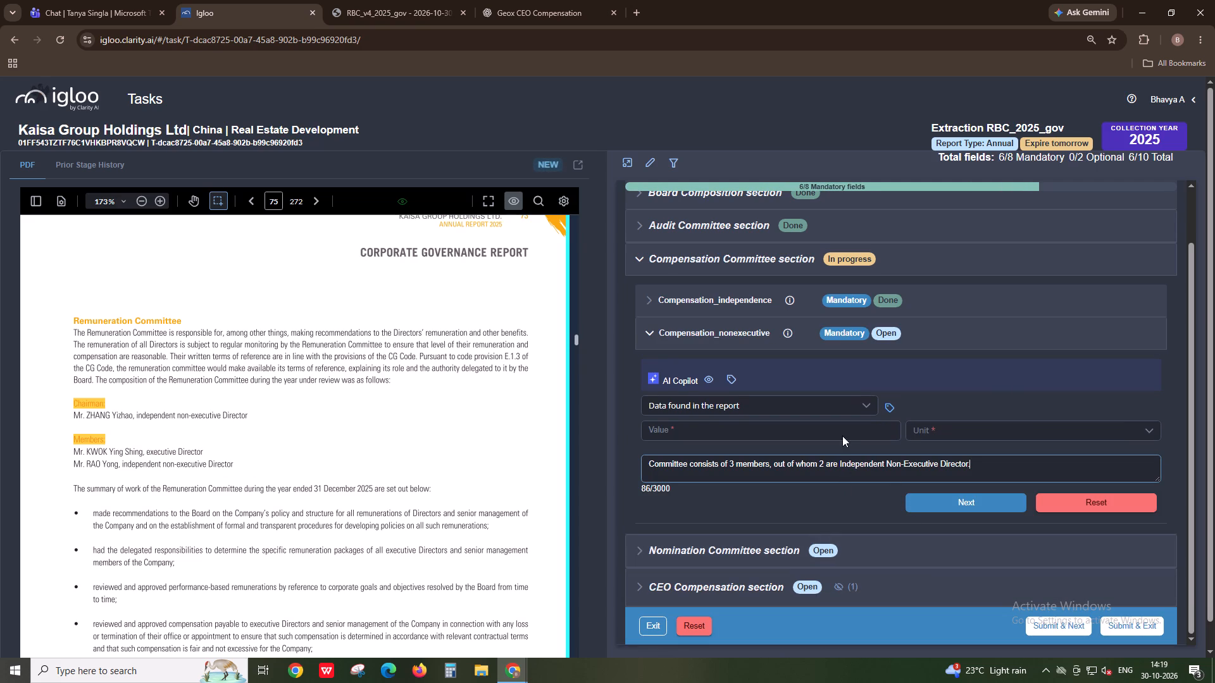
{"action": "type", "text": "66.67"}
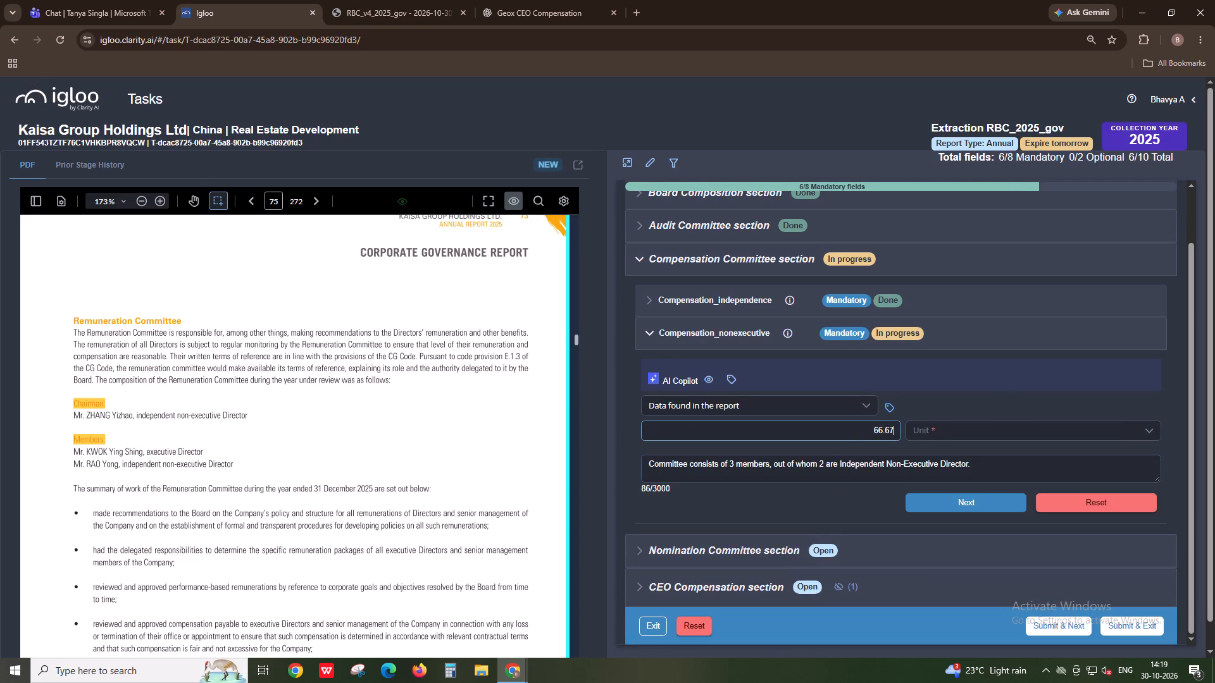
{"action": "left_click", "coordinate": [934, 426]}
{"action": "left_click", "coordinate": [934, 452]}
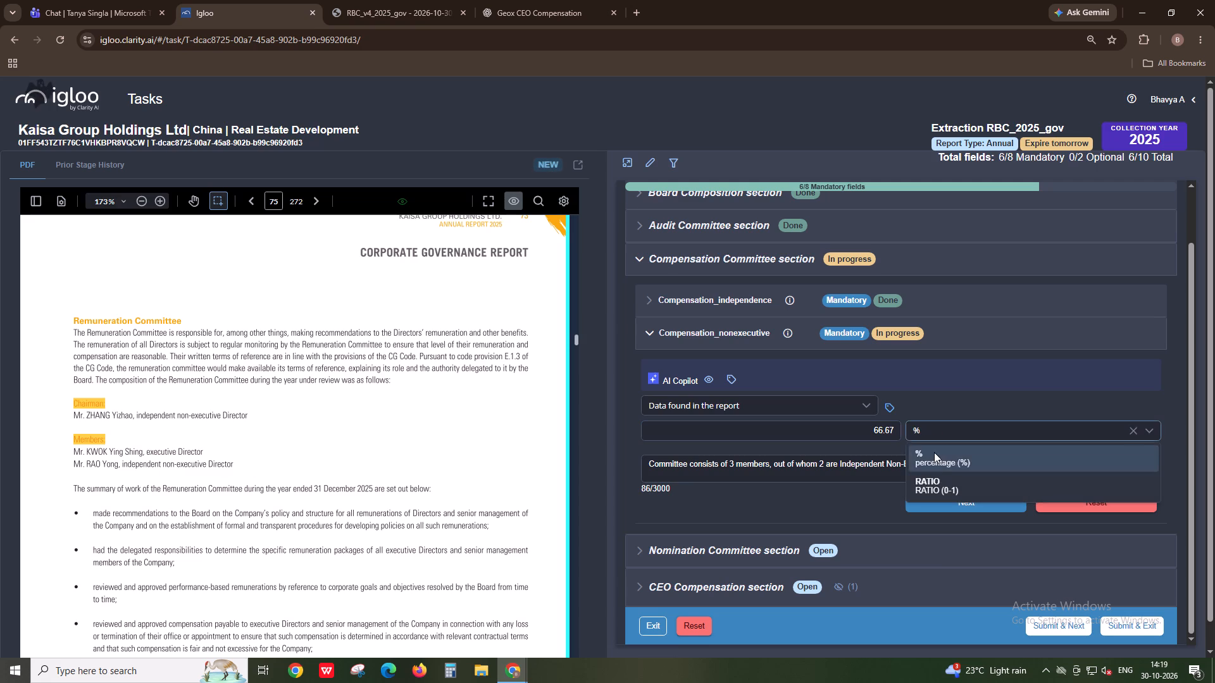
Annotate the Remuneration Committee's "Chairman:" and "Members:" headings as Compensation_nonexecutive extracts and advance to the Nomination Committee section.
{"action": "left_click", "coordinate": [894, 414]}
{"action": "left_click_drag", "start_coordinate": [70, 400], "coordinate": [70, 396]}
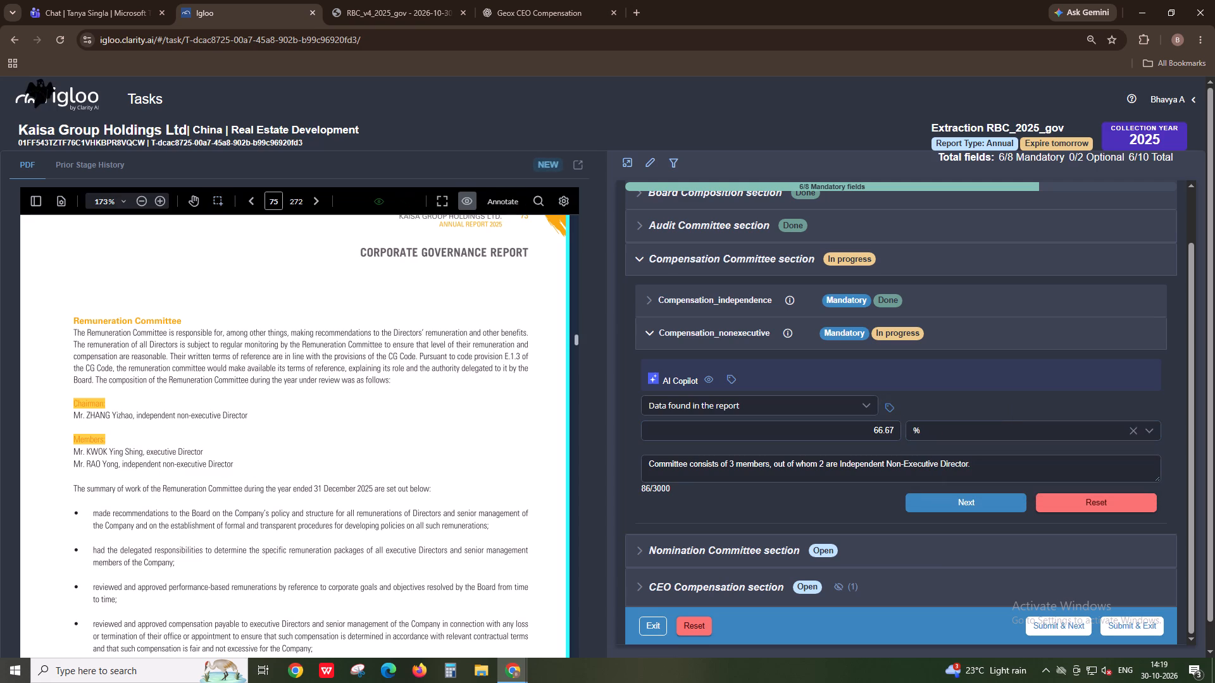
{"action": "left_click_drag", "start_coordinate": [70, 396], "coordinate": [109, 402]}
{"action": "left_click", "coordinate": [892, 408]}
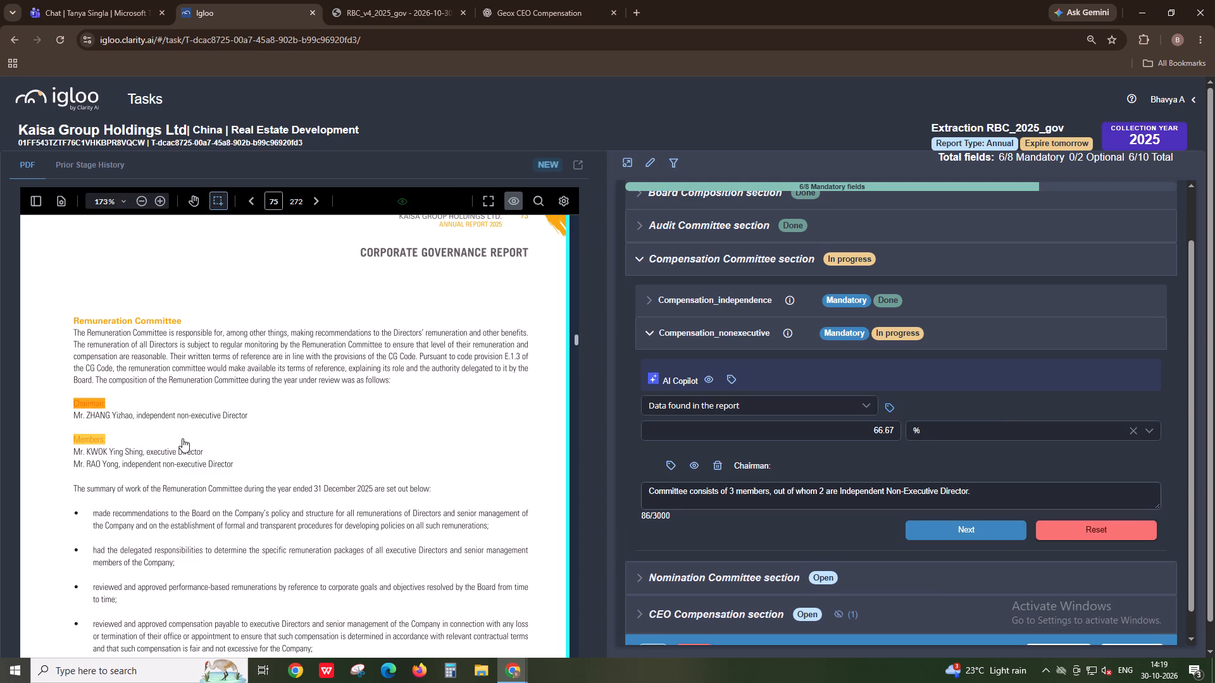
{"action": "left_click_drag", "start_coordinate": [70, 437], "coordinate": [111, 441]}
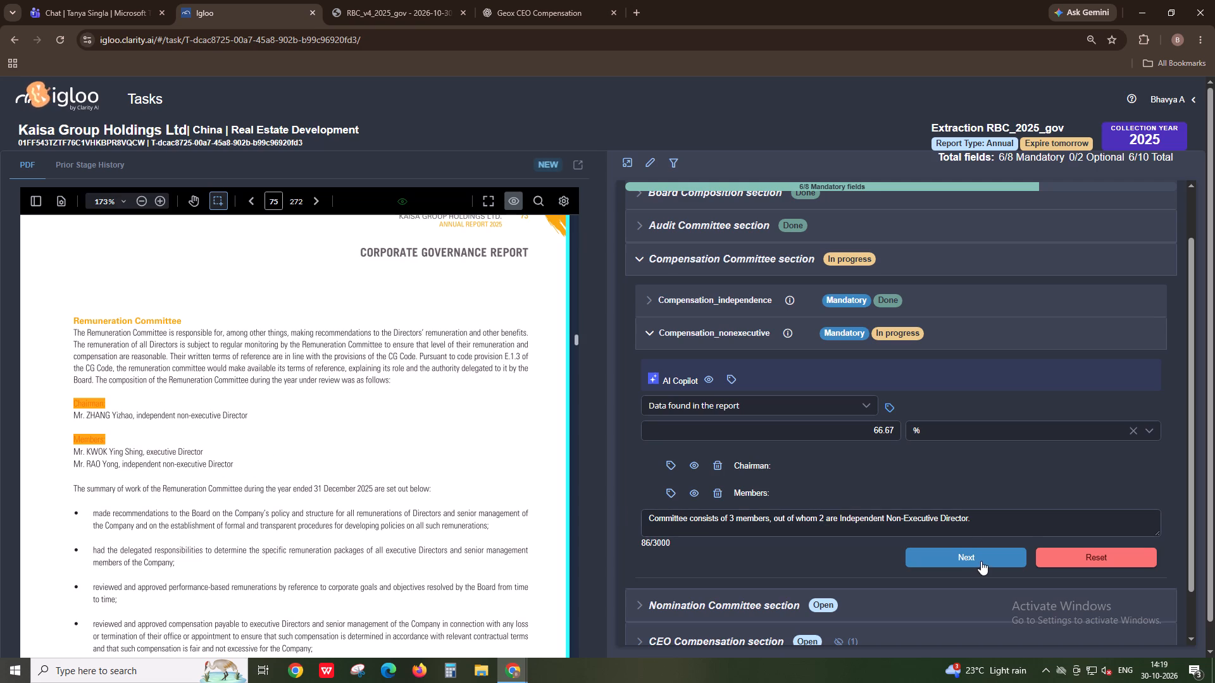
{"action": "left_click", "coordinate": [981, 561]}
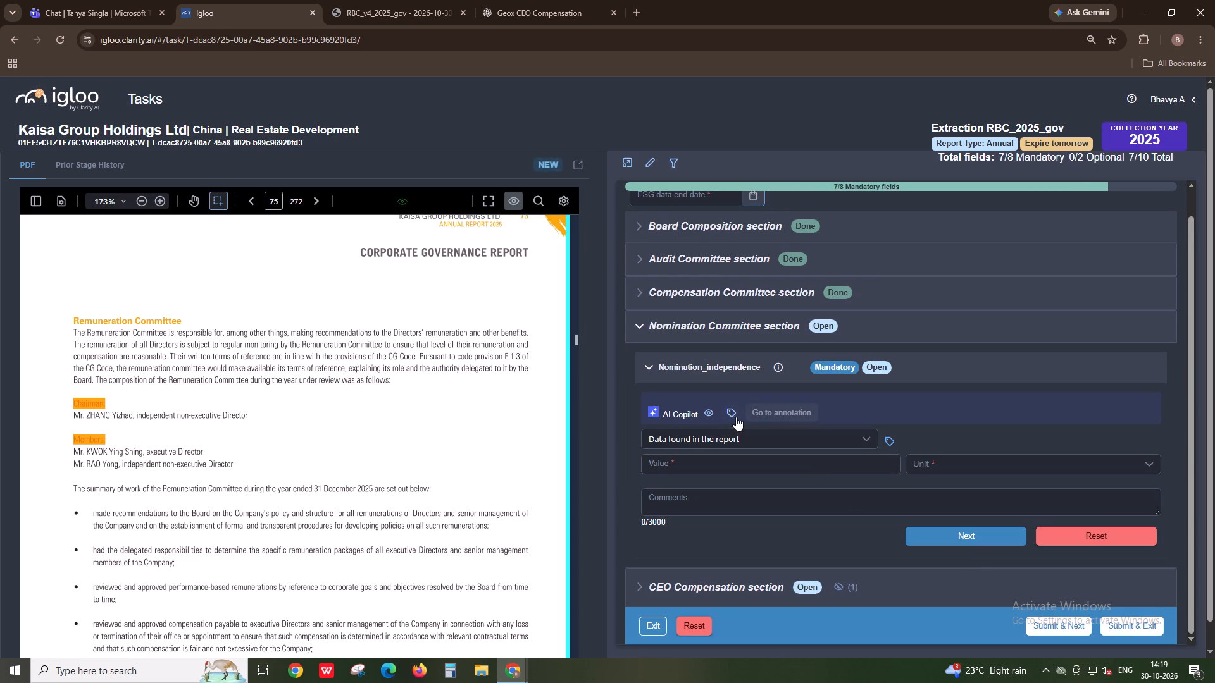
Examine the Nomination Committee composition in the annual report via the Nomination_independence annotation, and check the compensation fields in the prior stage history.
{"action": "left_click", "coordinate": [736, 417]}
{"action": "scroll", "coordinate": [213, 576], "scroll_direction": "up", "scroll_amount": 2}
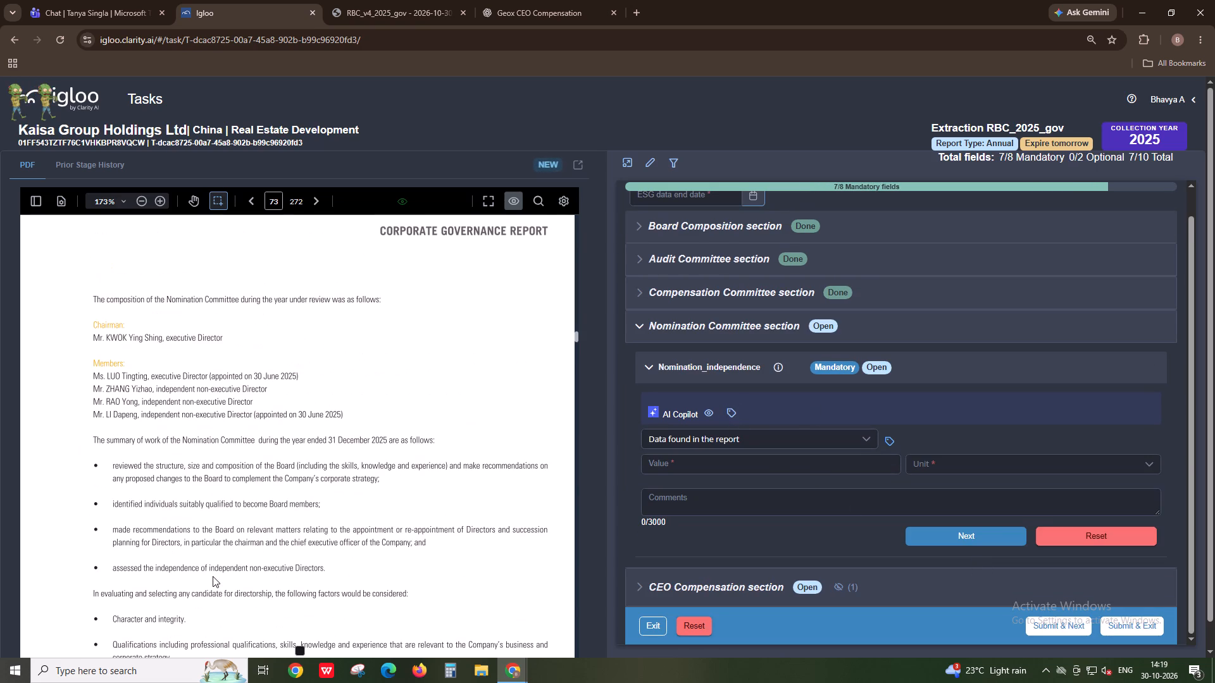
{"action": "scroll", "coordinate": [213, 576], "scroll_direction": "up", "scroll_amount": 7}
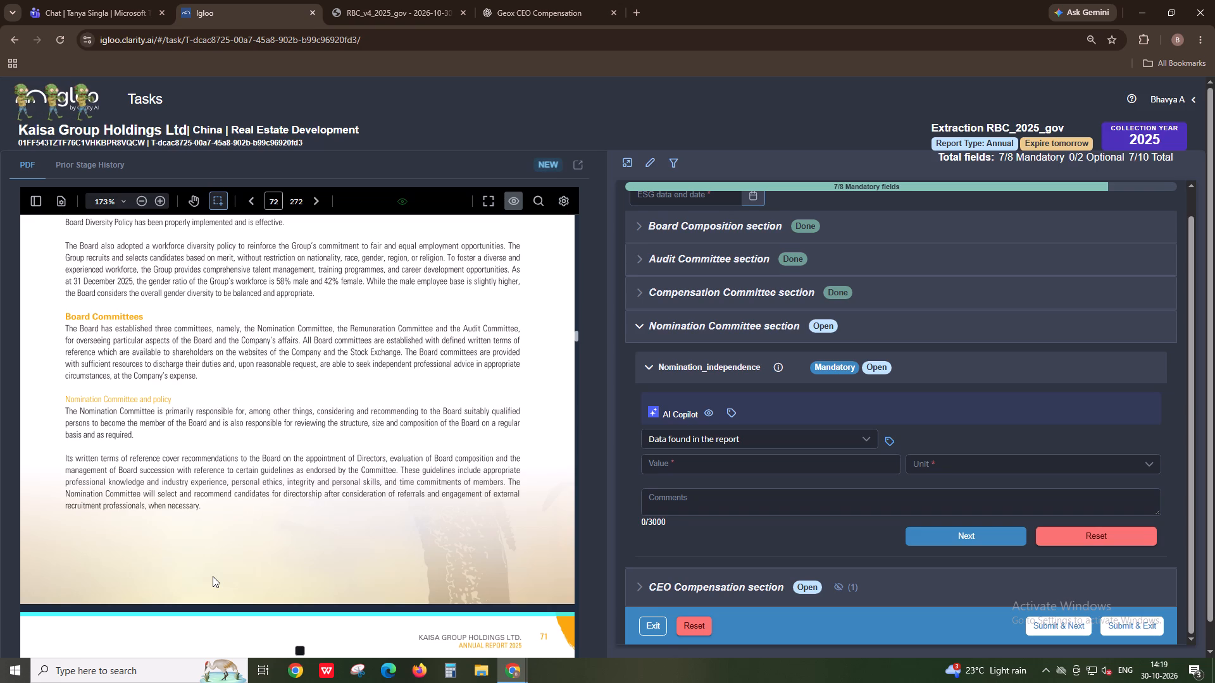
{"action": "scroll", "coordinate": [213, 576], "scroll_direction": "down", "scroll_amount": 7}
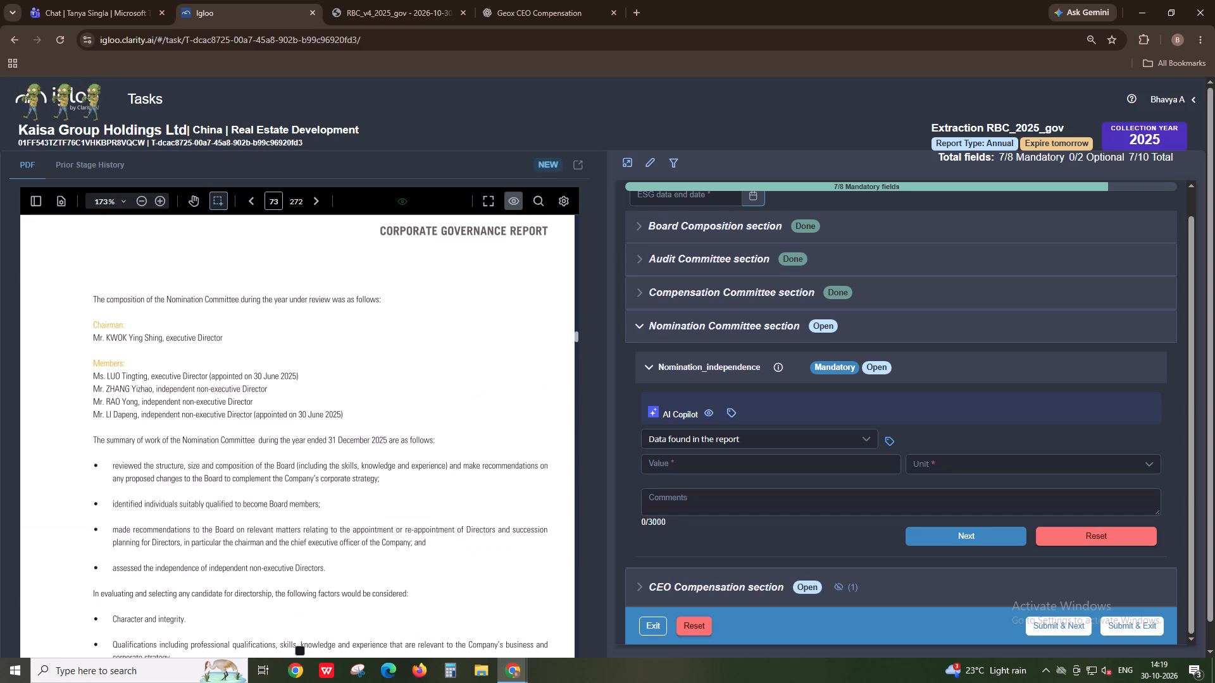
{"action": "scroll", "coordinate": [216, 596], "scroll_direction": "up", "scroll_amount": 1}
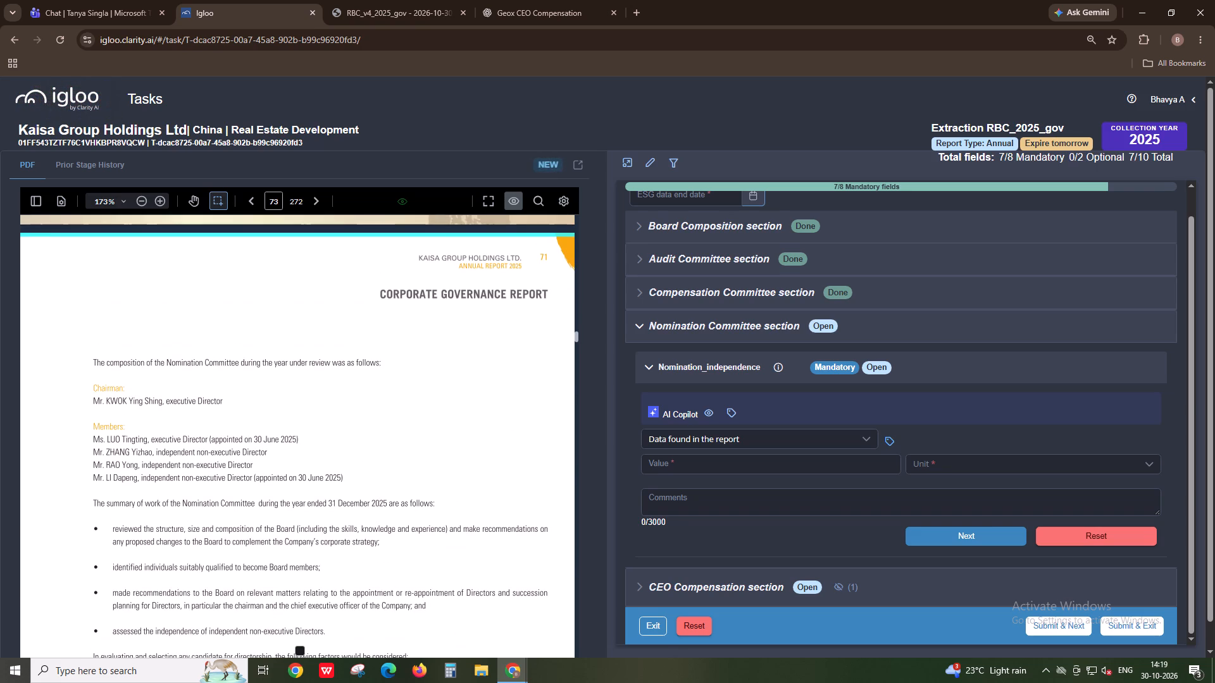
{"action": "left_click", "coordinate": [74, 157]}
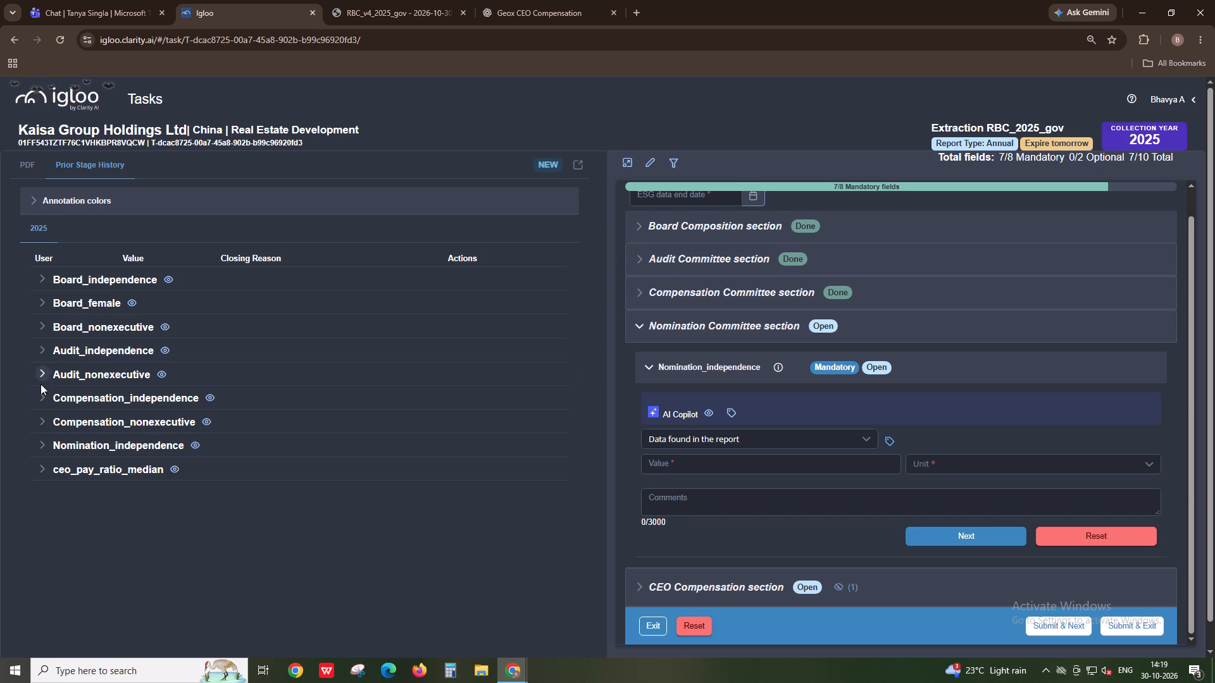
{"action": "left_click", "coordinate": [41, 391]}
{"action": "left_click", "coordinate": [41, 391]}
{"action": "double_click", "coordinate": [41, 422]}
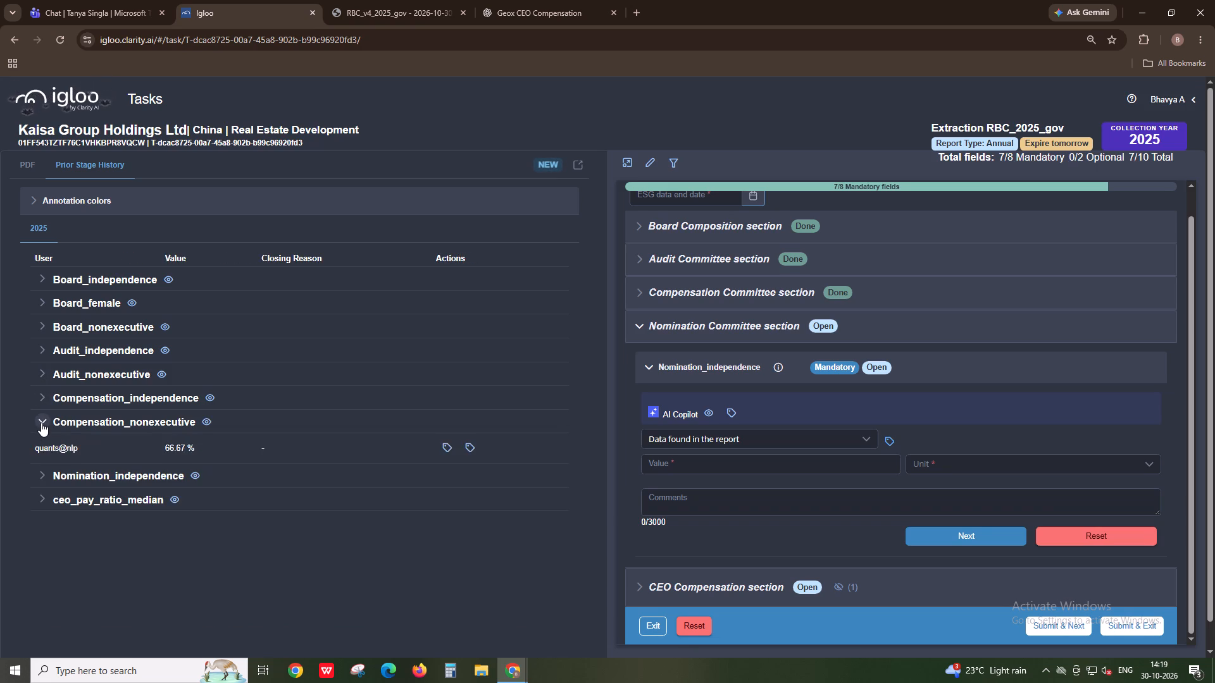
{"action": "left_click", "coordinate": [27, 152]}
{"action": "scroll", "coordinate": [104, 369], "scroll_direction": "down", "scroll_amount": 1, "text": "ctrl"}
{"action": "scroll", "coordinate": [104, 369], "scroll_direction": "up", "scroll_amount": 2, "text": "ctrl"}
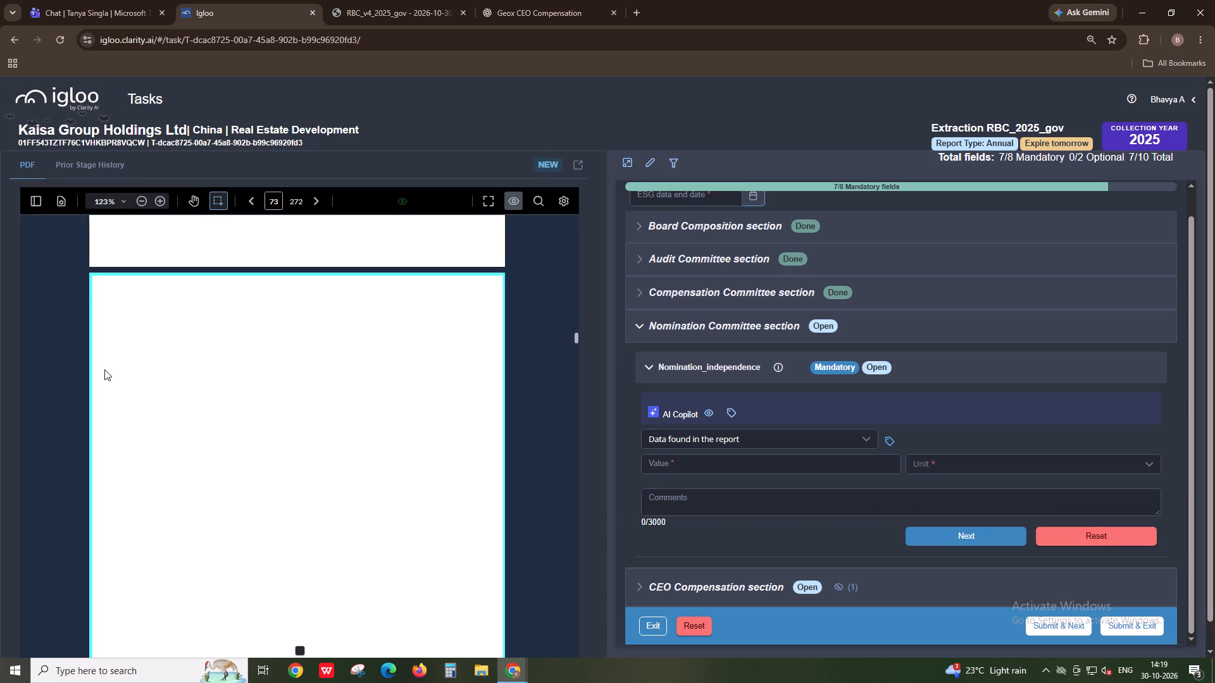
{"action": "scroll", "coordinate": [104, 369], "scroll_direction": "down", "scroll_amount": 1}
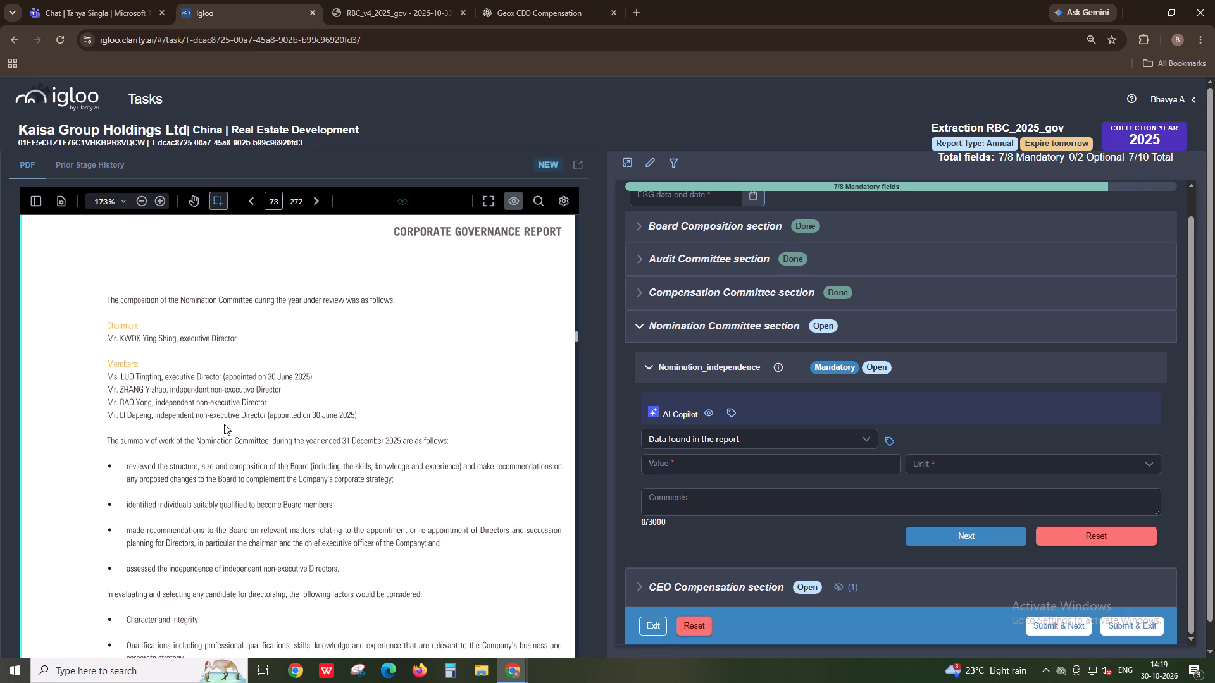
Work out 3/5 in Calculator and enter 60 with unit % as the Nomination_independence value.
{"action": "left_click", "coordinate": [450, 676]}
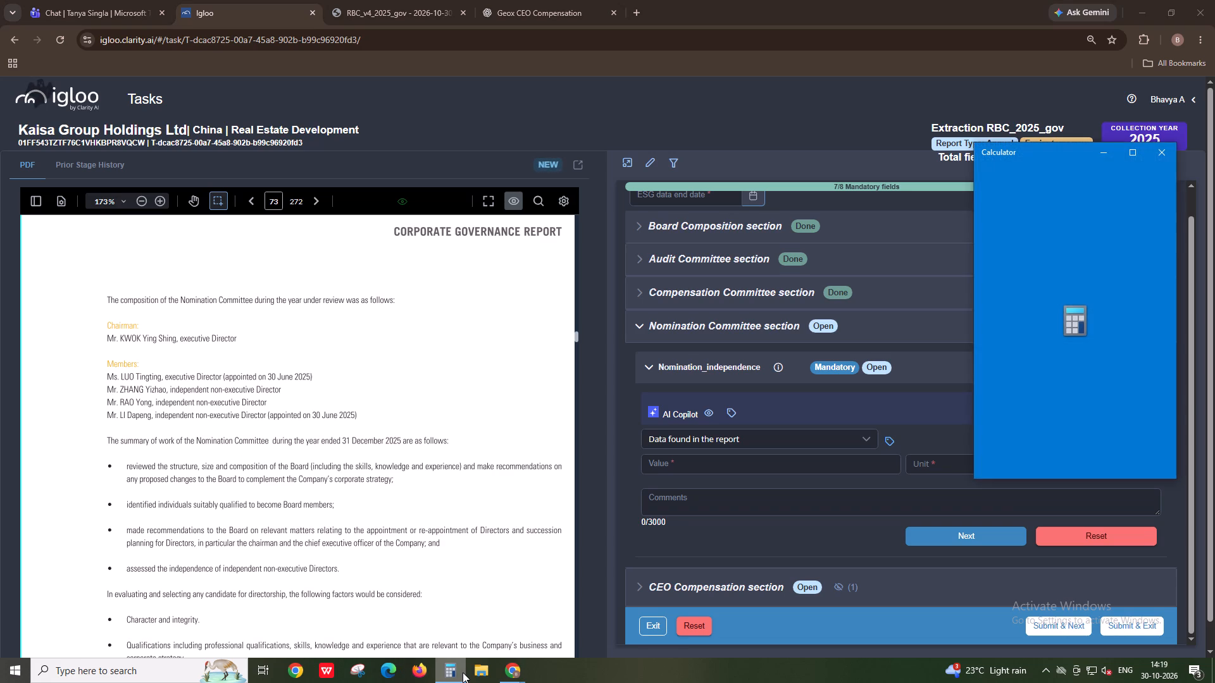
{"action": "type", "text": "3/5*"}
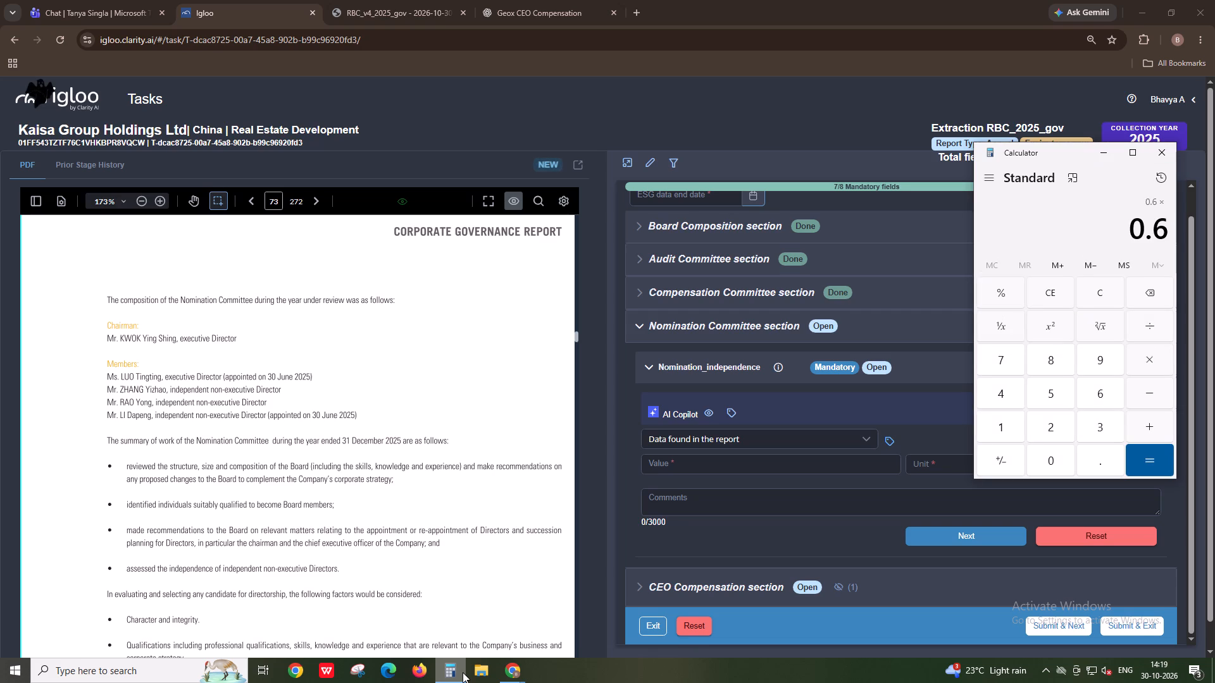
{"action": "left_click", "coordinate": [1162, 153]}
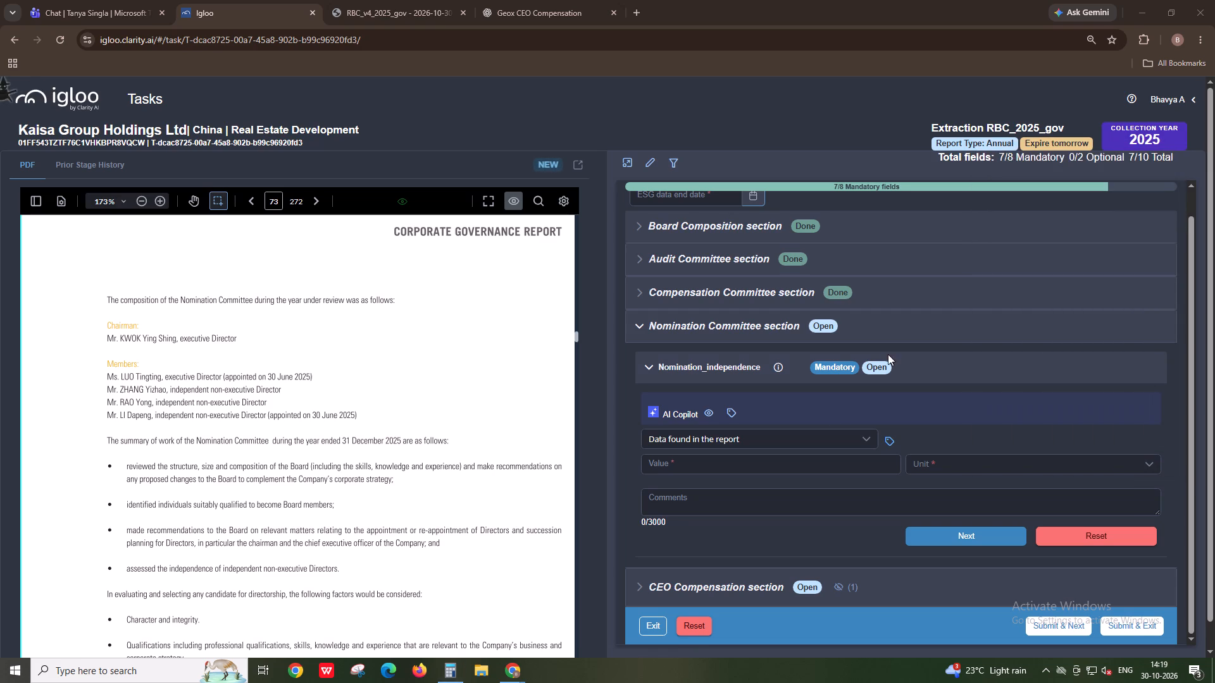
{"action": "left_click", "coordinate": [823, 461]}
{"action": "type", "text": "60"}
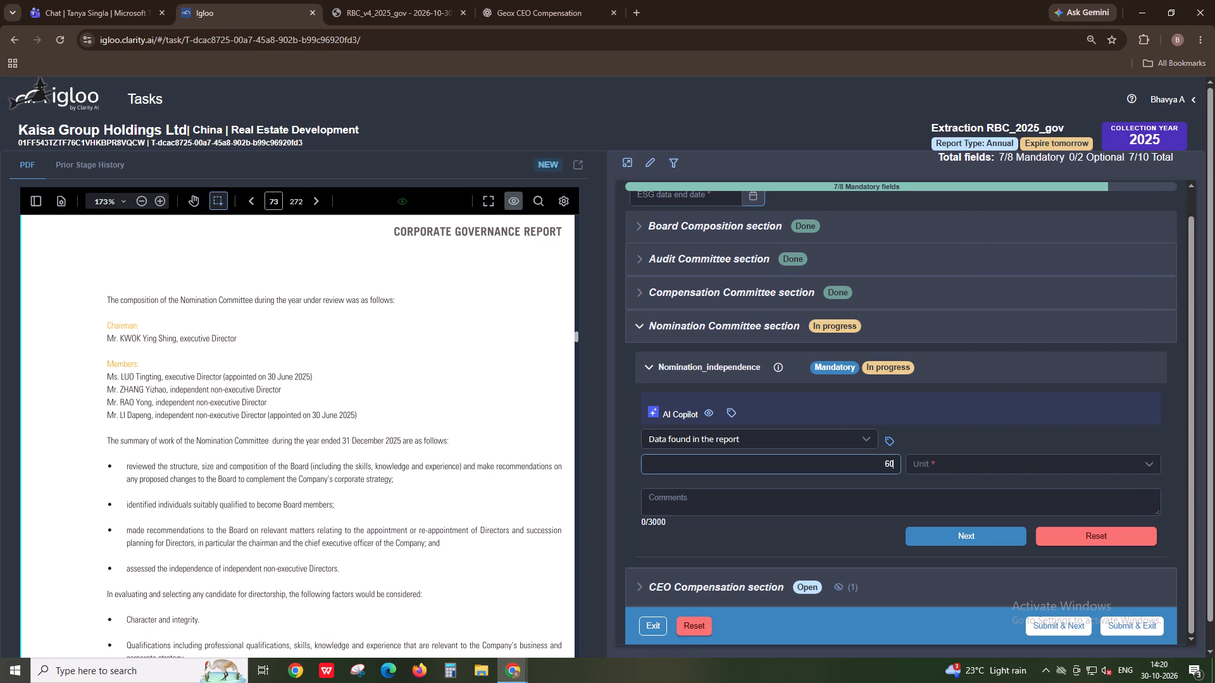
{"action": "left_click", "coordinate": [972, 463]}
{"action": "left_click", "coordinate": [965, 488]}
Add the Nomination_independence comment "Committee consists of 5 members and 3 are Independent Non-Independent Directors".
{"action": "left_click", "coordinate": [962, 491]}
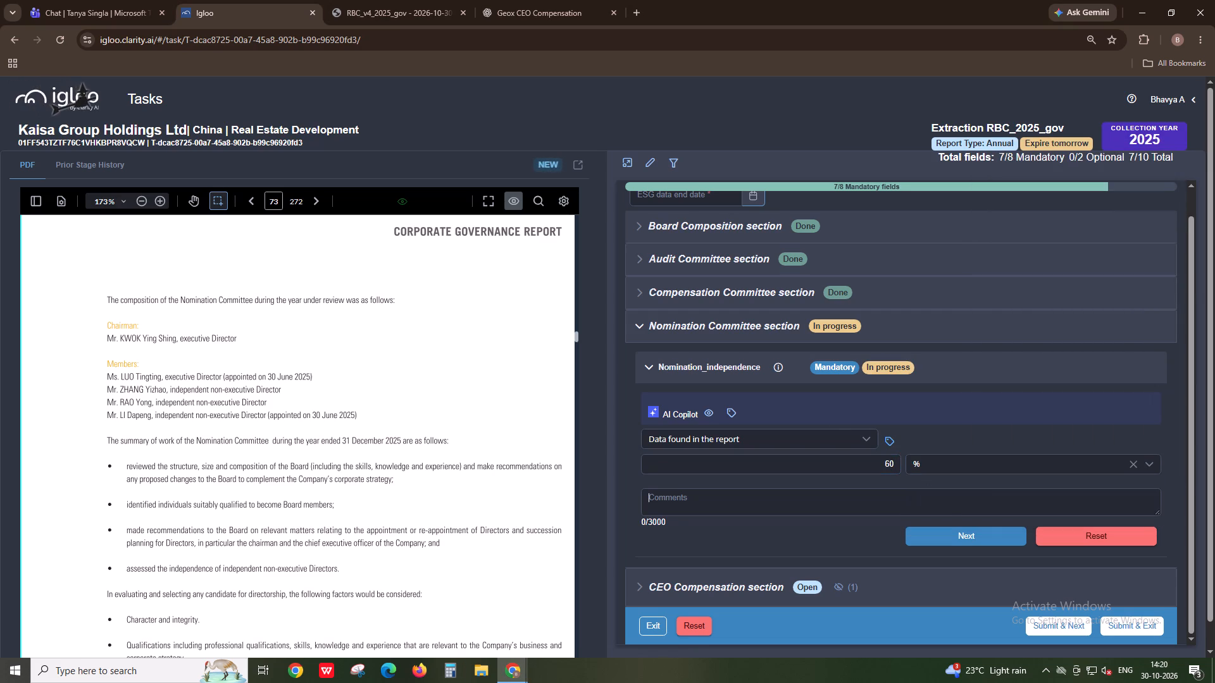
{"action": "type", "text": "Comii"}
{"action": "key", "text": "BackSpace"}
{"action": "key", "text": "BackSpace"}
{"action": "type", "text": "mittee consists of"}
{"action": "key", "text": "space"}
{"action": "type", "text": "5 mem"}
{"action": "type", "text": "bers"}
{"action": "key", "text": "space"}
{"action": "type", "text": "and 3 are INde"}
{"action": "key", "text": "BackSpace"}
{"action": "key", "text": "BackSpace"}
{"action": "key", "text": "BackSpace"}
{"action": "type", "text": "ndependent Nn"}
{"action": "key", "text": "BackSpace"}
{"action": "type", "text": "on-in"}
{"action": "key", "text": "BackSpace"}
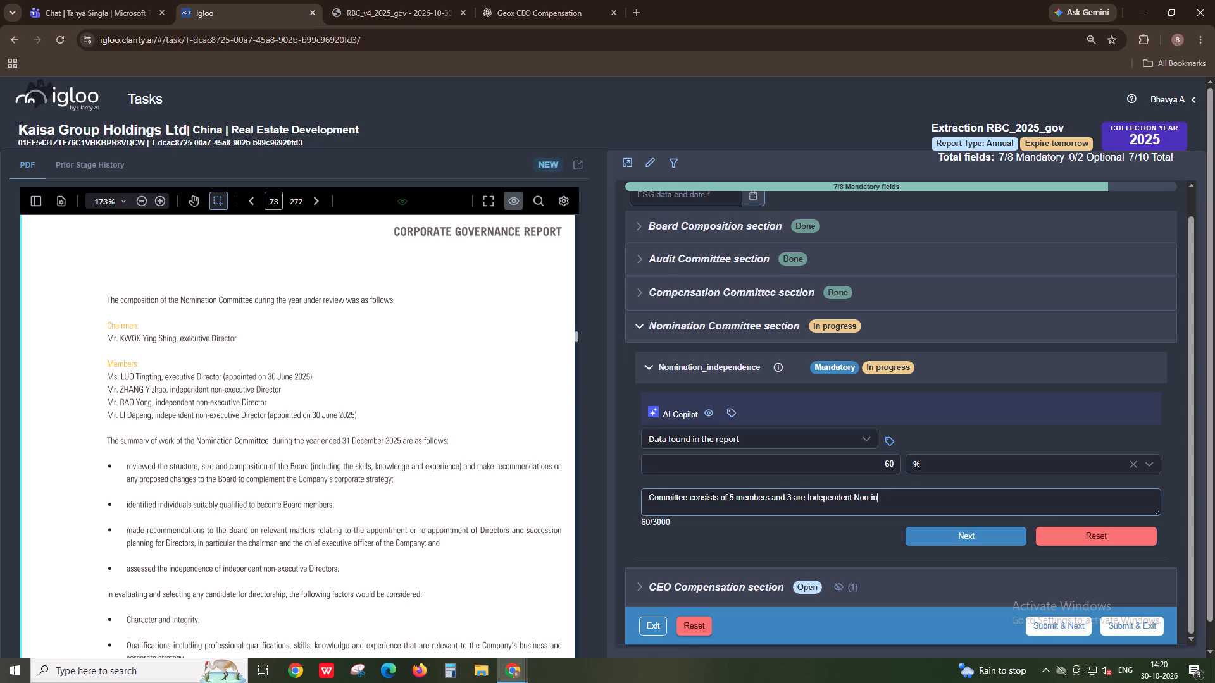
{"action": "key", "text": "BackSpace"}
{"action": "type", "text": "In"}
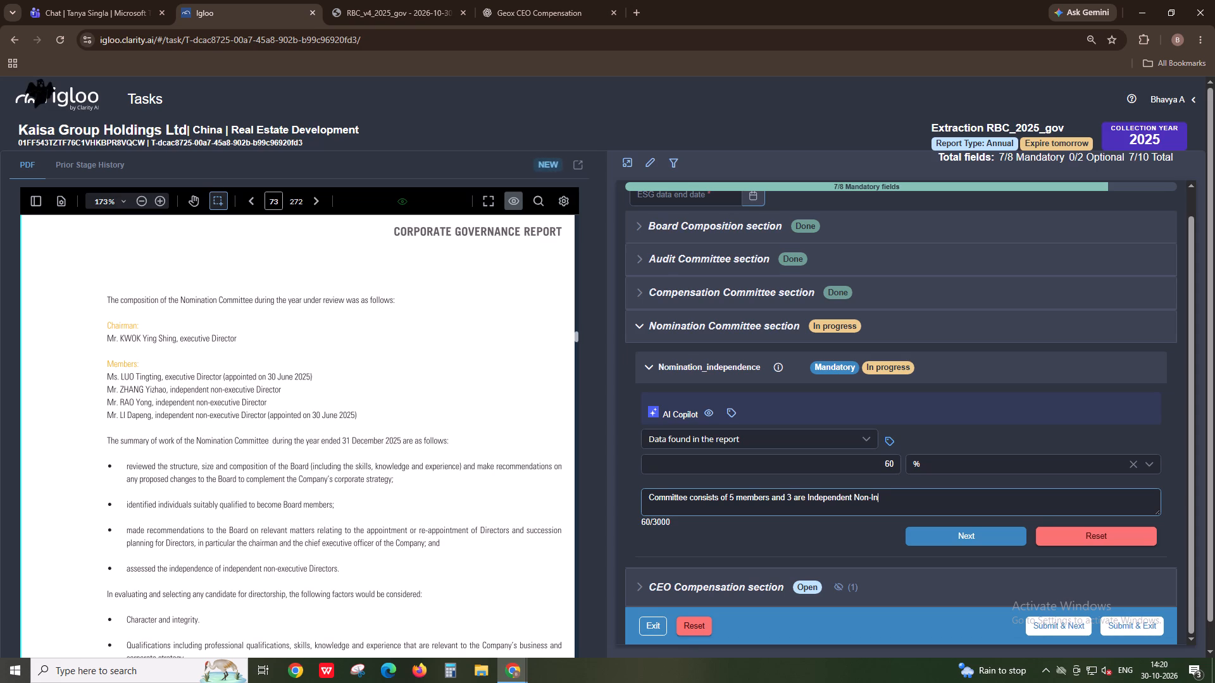
{"action": "type", "text": "dep"}
{"action": "type", "text": "endent Directot"}
{"action": "key", "text": "BackSpace"}
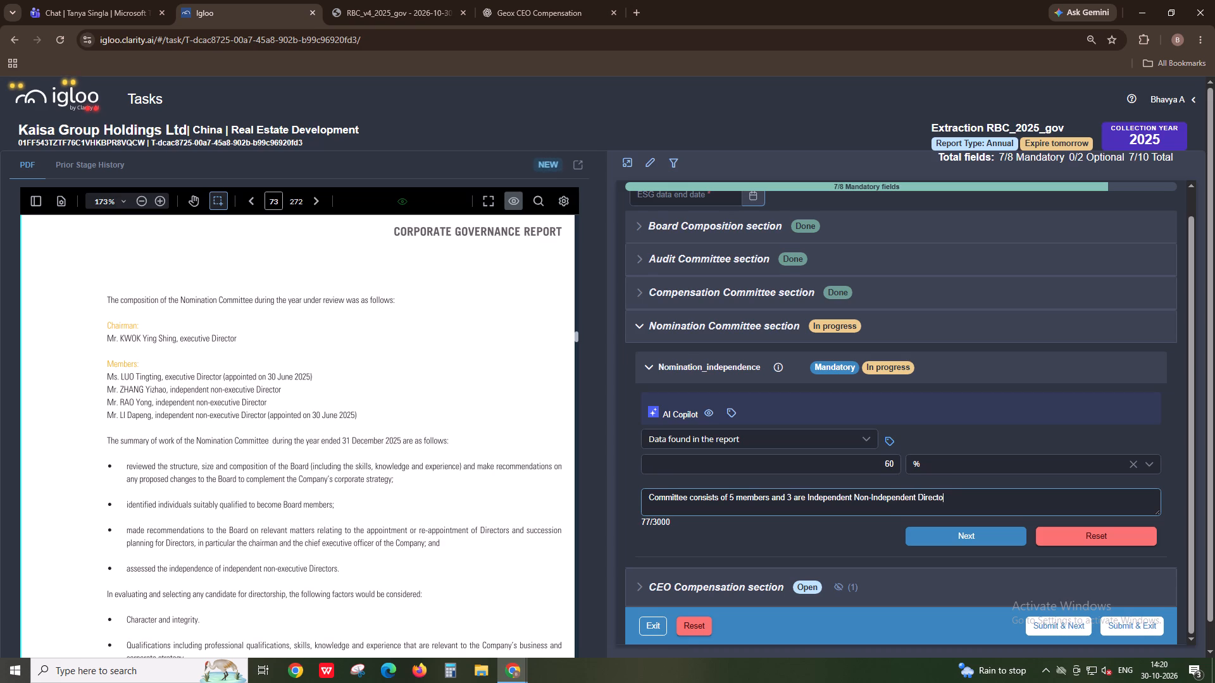
{"action": "type", "text": "rs"}
Annotate the Nomination Committee's "Chairman:" and "Members:" headings as Nomination_independence extracts and advance to the CEO Compensation section.
{"action": "left_click", "coordinate": [887, 444]}
{"action": "left_click_drag", "start_coordinate": [104, 326], "coordinate": [142, 326]}
{"action": "left_click", "coordinate": [894, 441]}
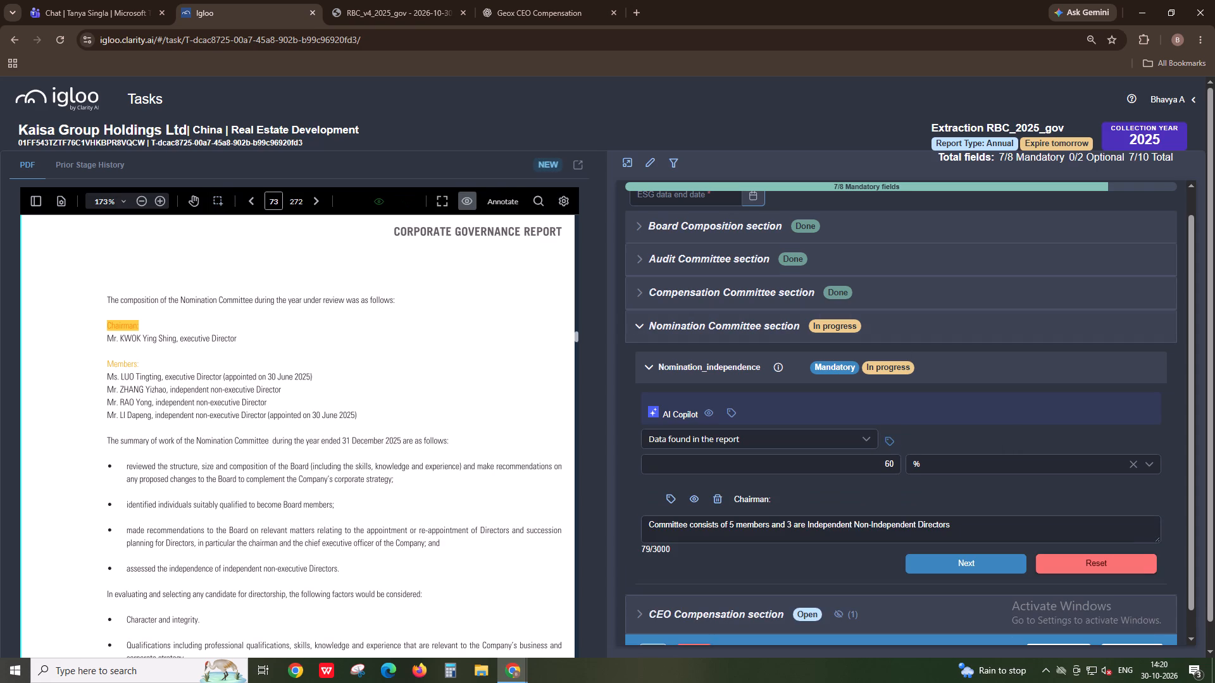
{"action": "left_click_drag", "start_coordinate": [103, 367], "coordinate": [163, 366]}
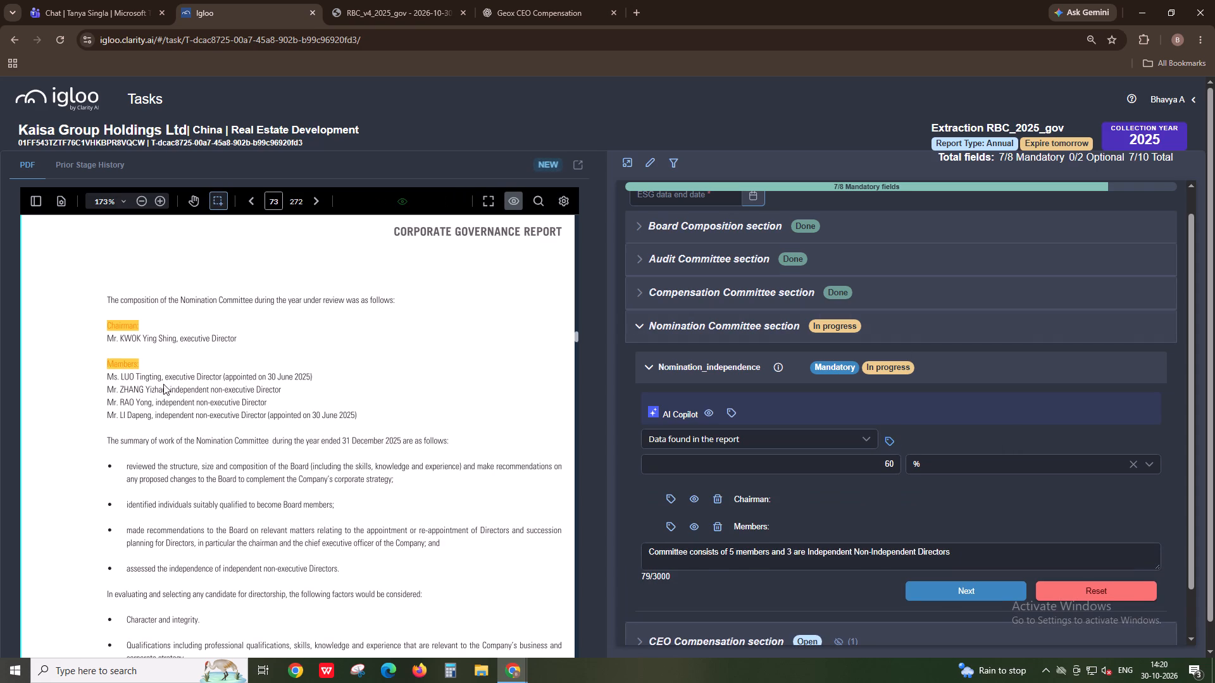
{"action": "left_click", "coordinate": [966, 597]}
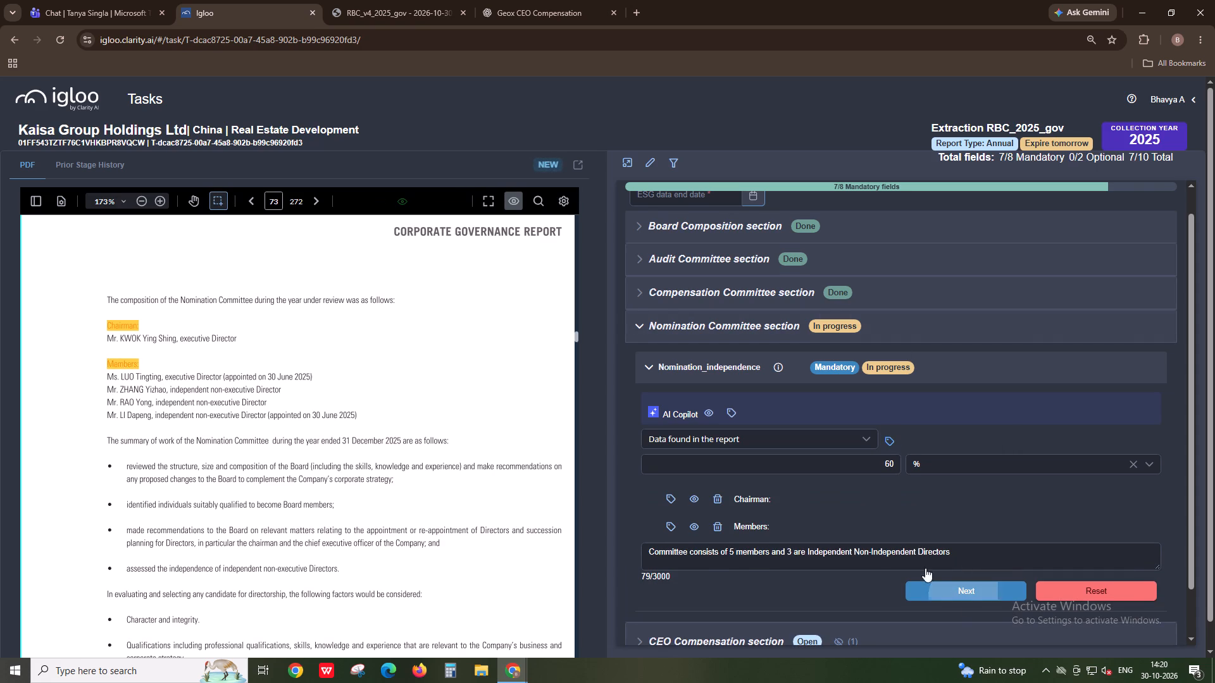
Check the Nomination_independence entry in the prior stage history and return to the report view.
{"action": "left_click", "coordinate": [123, 170]}
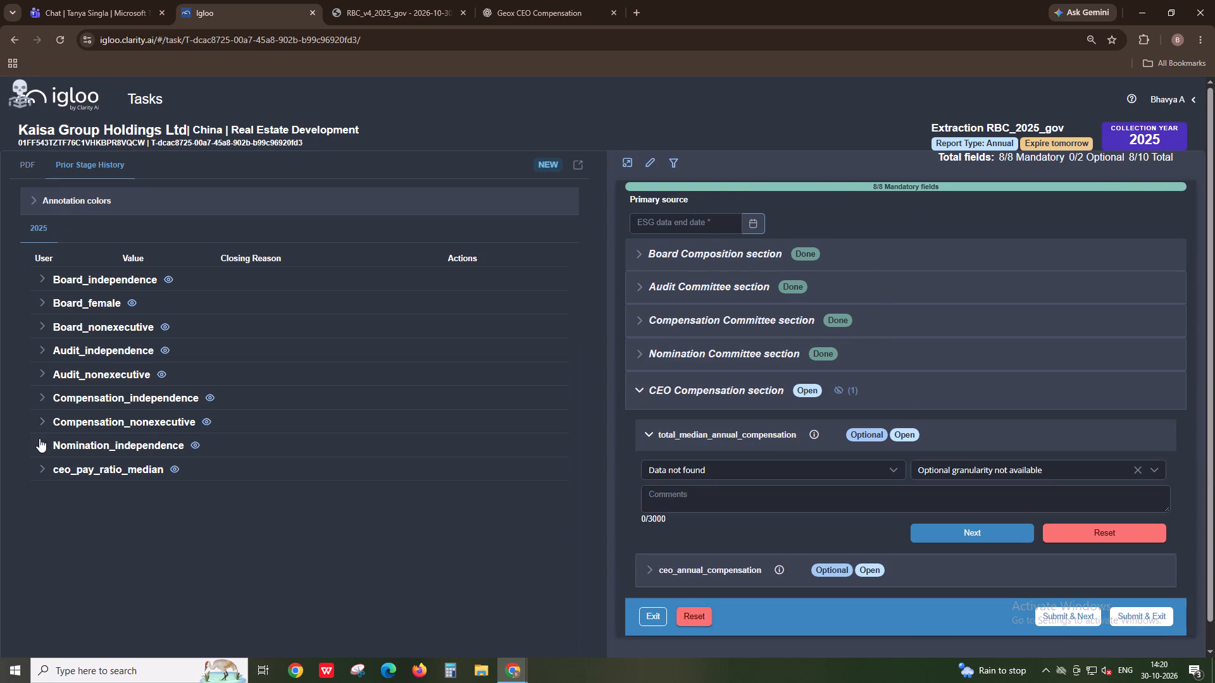
{"action": "double_click", "coordinate": [40, 442]}
{"action": "left_click", "coordinate": [18, 169]}
{"action": "scroll", "coordinate": [125, 347], "scroll_direction": "down", "scroll_amount": 1, "text": "ctrl"}
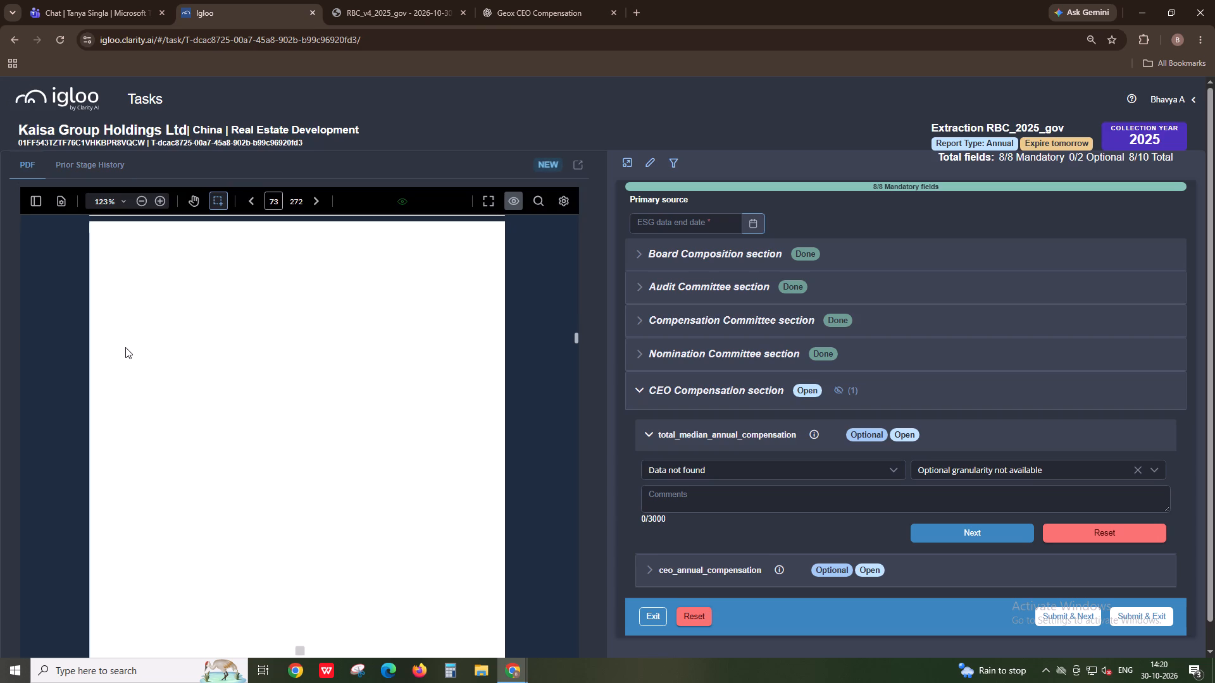
{"action": "scroll", "coordinate": [125, 347], "scroll_direction": "up", "scroll_amount": 1, "text": "ctrl"}
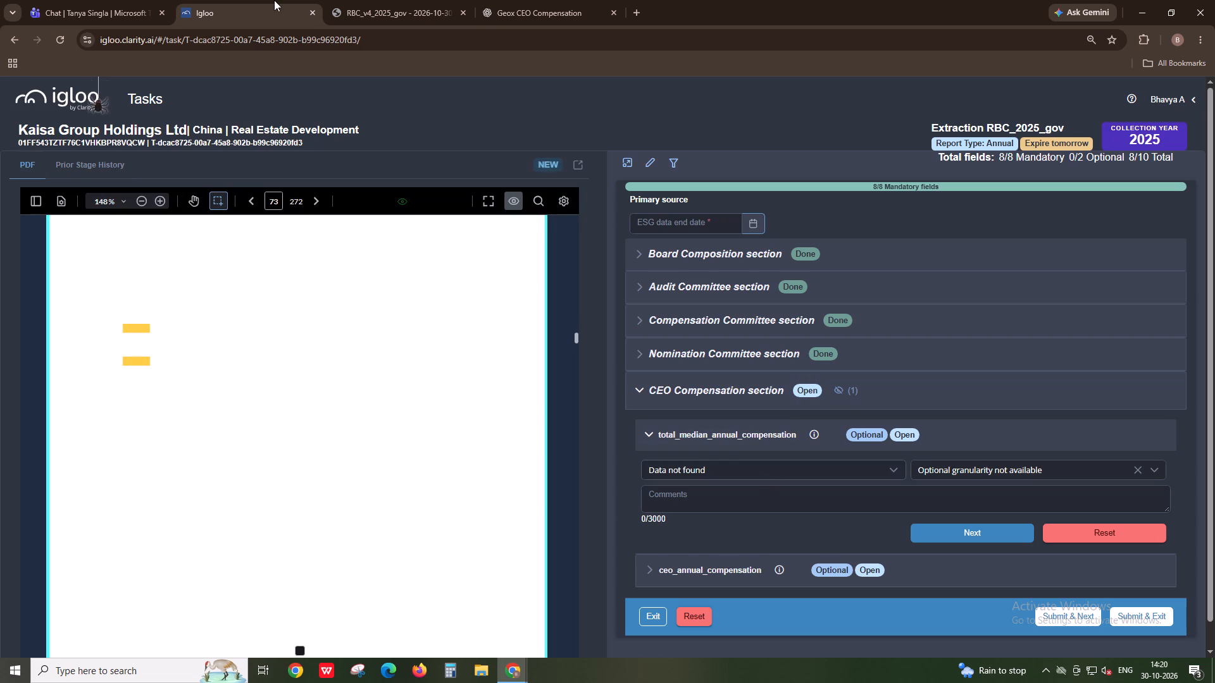
Search the downloaded RBC_v4_2025_gov report for "median" to look for total_median_annual_compensation data, and return to Igloo.
{"action": "left_click", "coordinate": [335, 0]}
{"action": "key", "text": "ctrl+f"}
{"action": "type", "text": "median"}
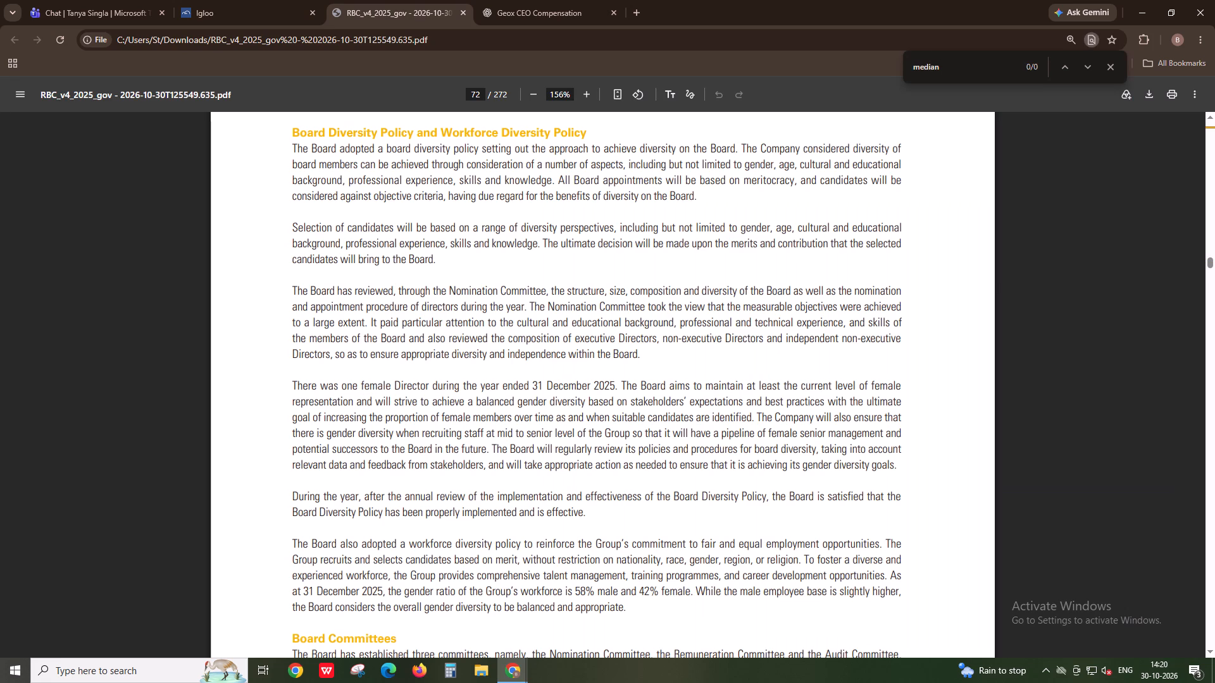
{"action": "key", "text": "Return"}
{"action": "key", "text": "Return"}
{"action": "scroll", "coordinate": [335, 0], "scroll_direction": "up", "scroll_amount": 1}
{"action": "left_click", "coordinate": [254, 0]}
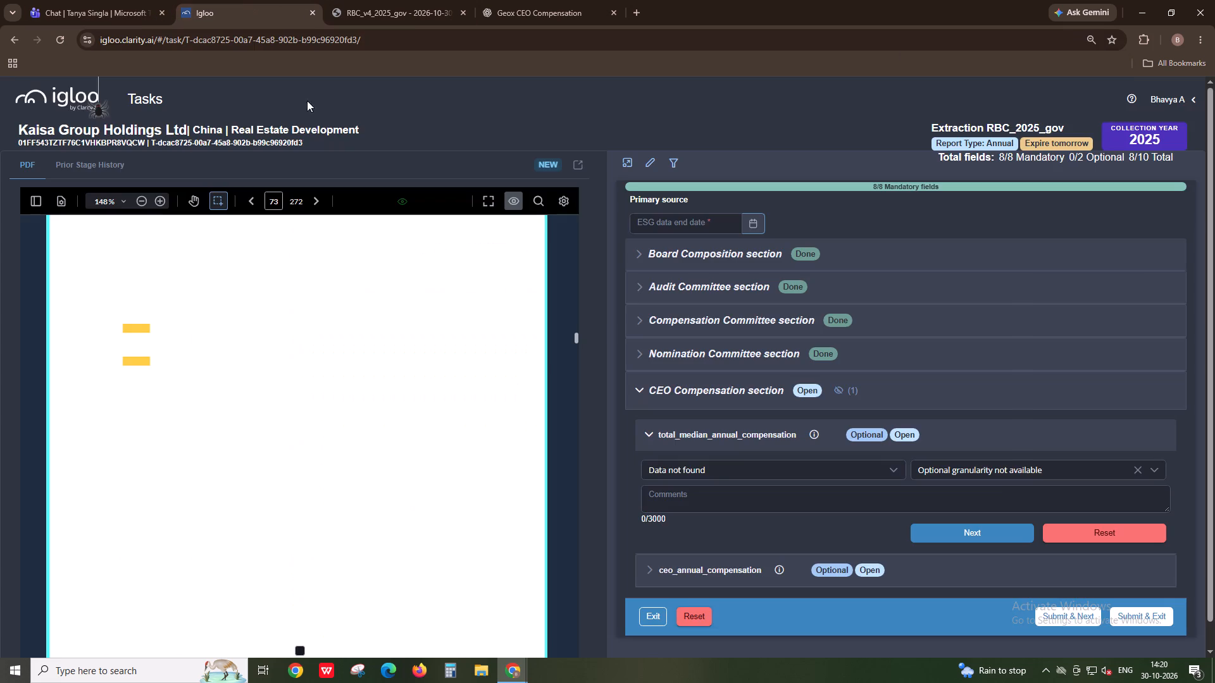
Expand the ceo_annual_compensation field and go through the matches for "remuneration" in the downloaded RBC_v4_2025_gov report.
{"action": "left_click", "coordinate": [869, 554]}
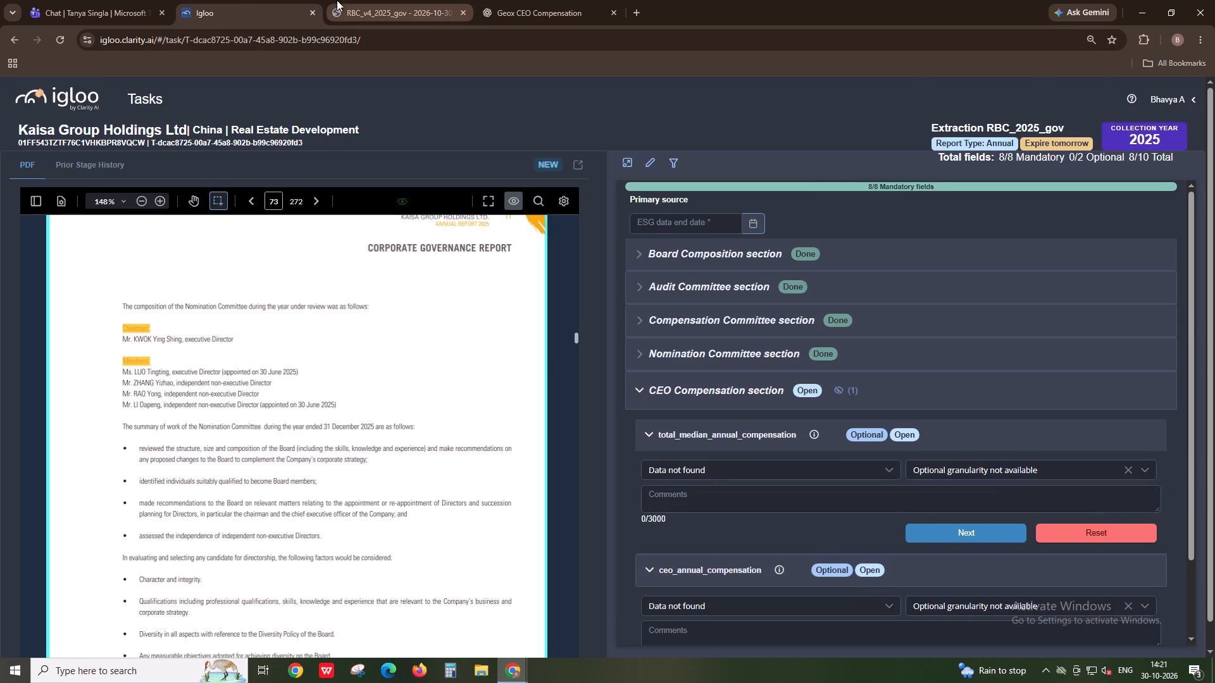
{"action": "left_click", "coordinate": [337, 0]}
{"action": "key", "text": "ctrl+f"}
{"action": "type", "text": "remuneration"}
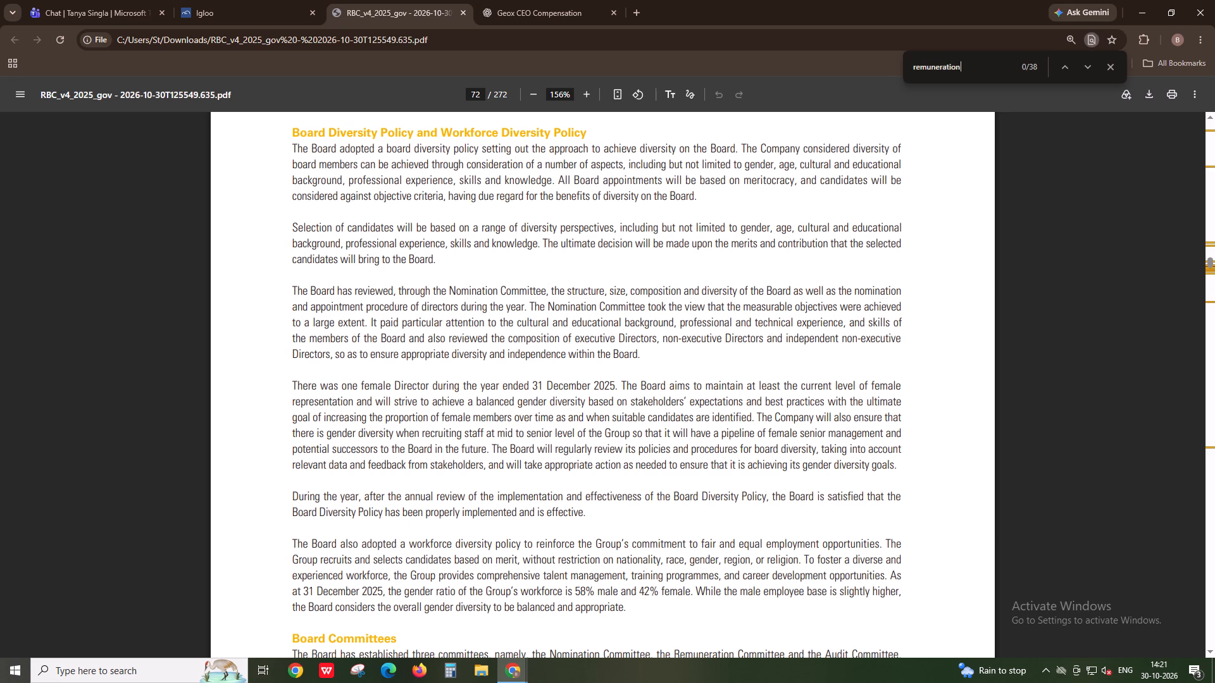
{"action": "key", "text": "Return"}
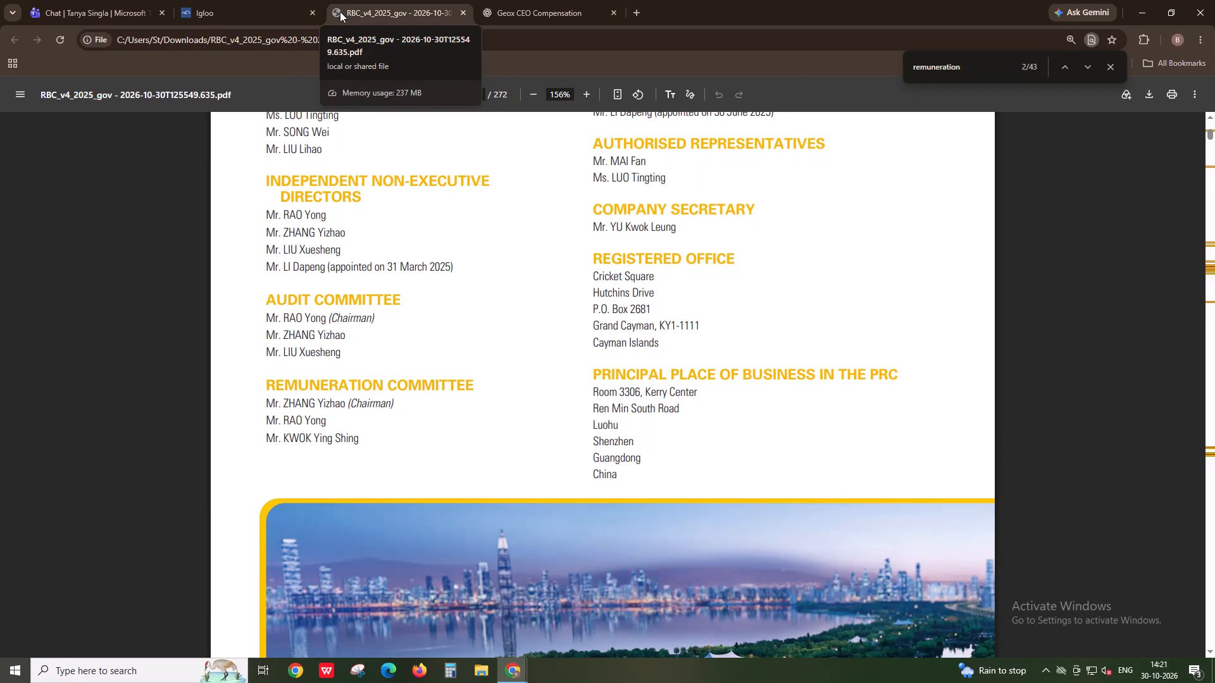
{"action": "key", "text": "Return"}
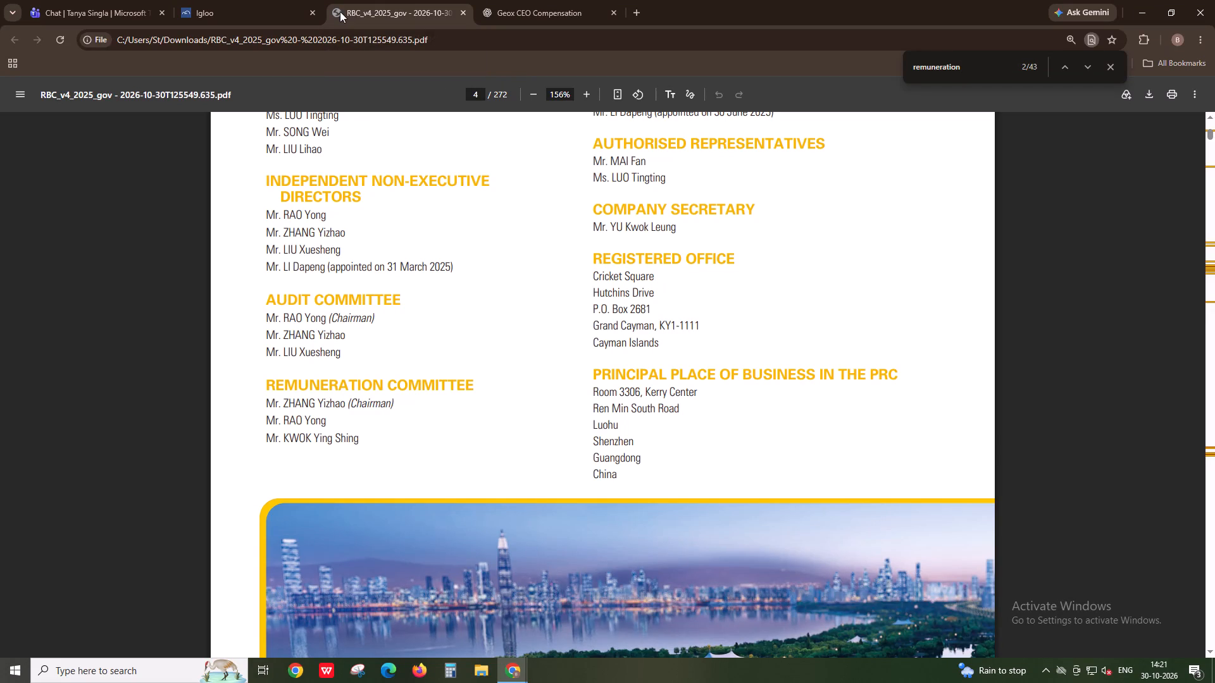
{"action": "key", "text": "Return"}
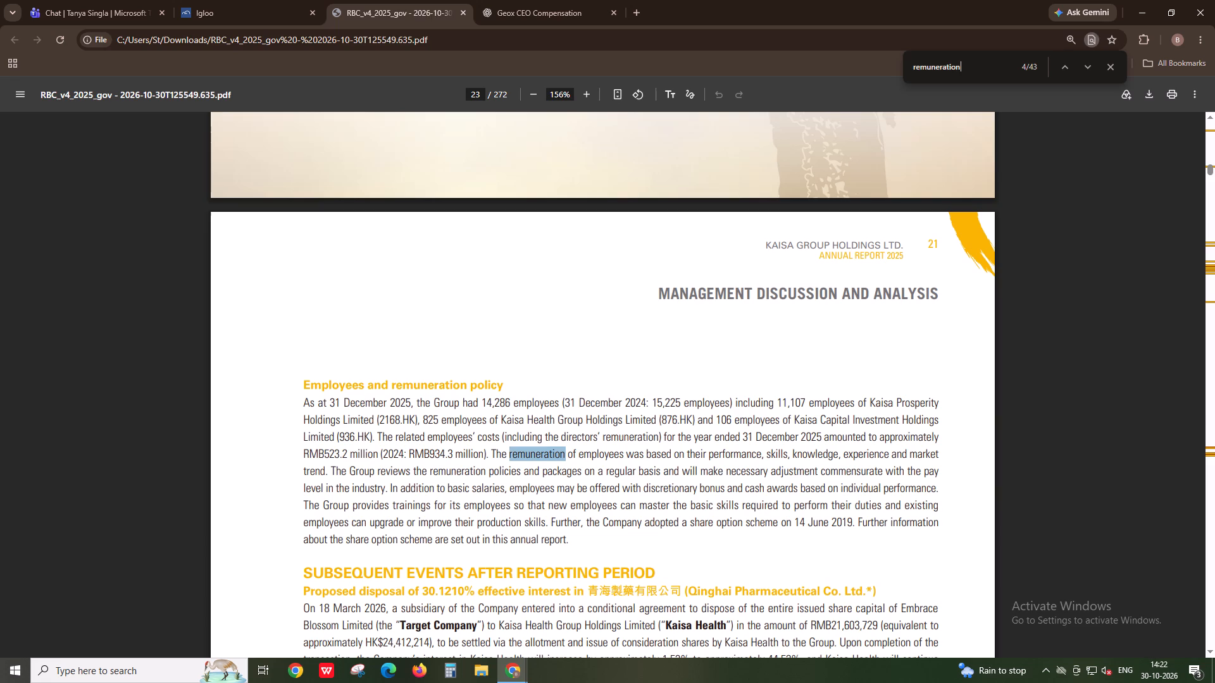
{"action": "key", "text": "Return"}
{"action": "key", "text": "Return"}
Return to Igloo and search its built-in report viewer for "remuneration".
{"action": "left_click", "coordinate": [199, 0]}
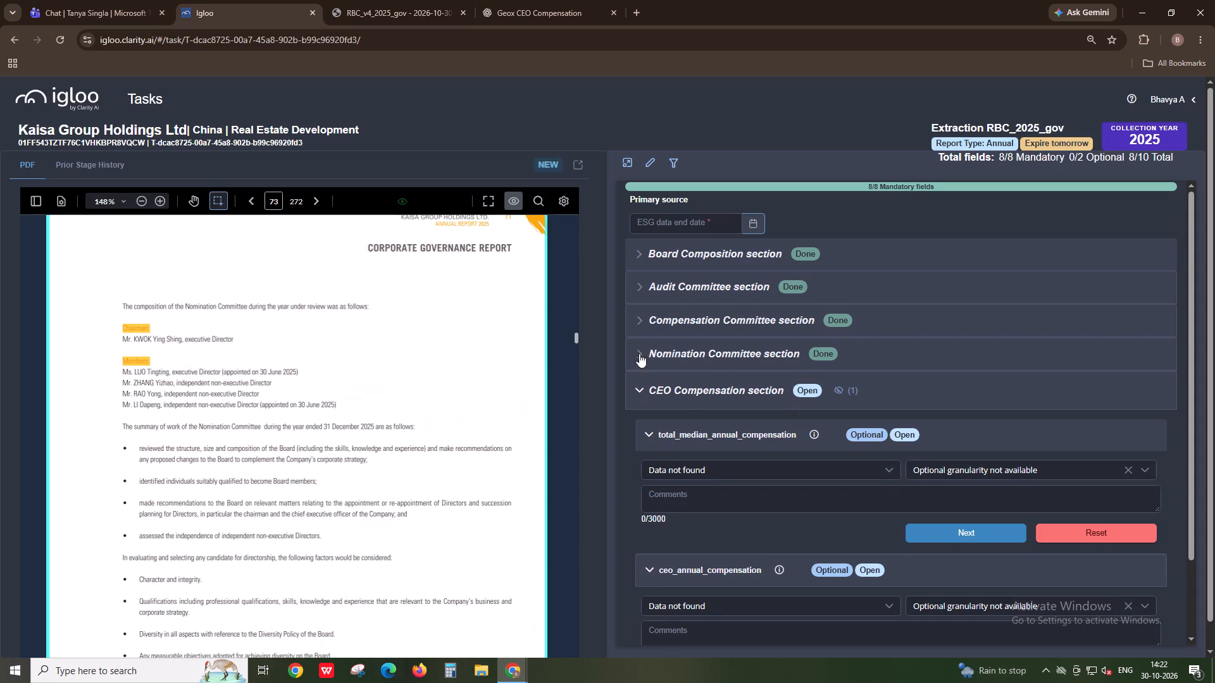
{"action": "scroll", "coordinate": [625, 355], "scroll_direction": "down", "scroll_amount": 6}
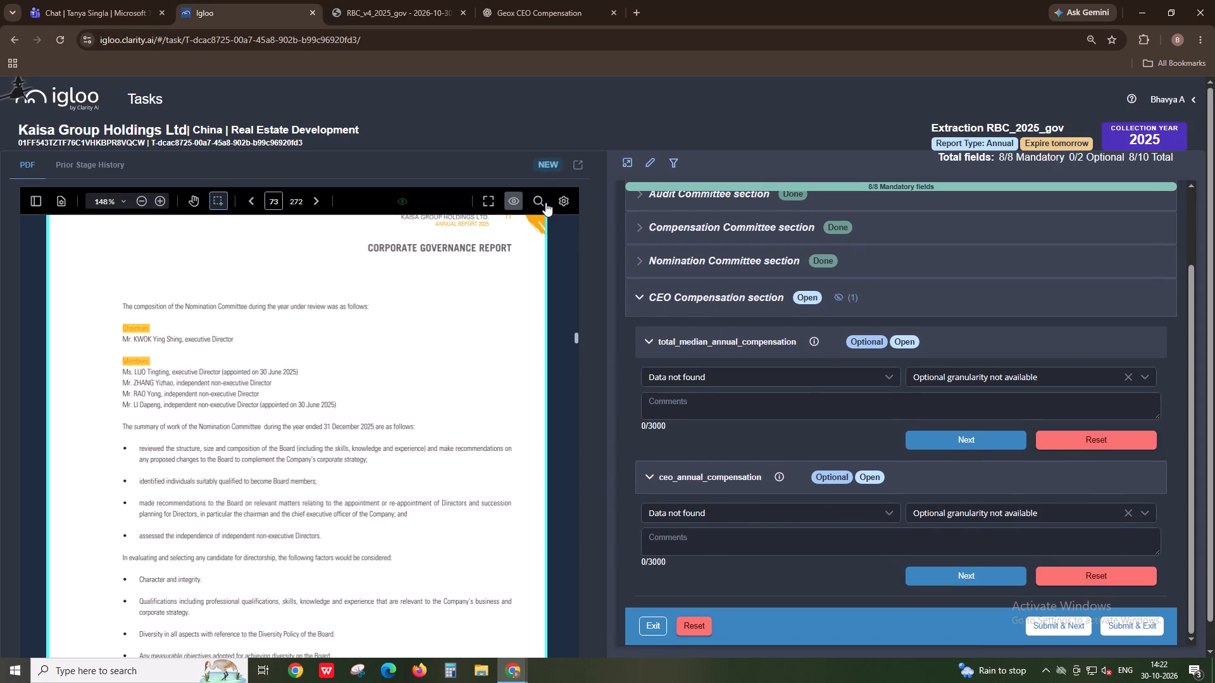
{"action": "left_click", "coordinate": [545, 202]}
{"action": "type", "text": "remuneration"}
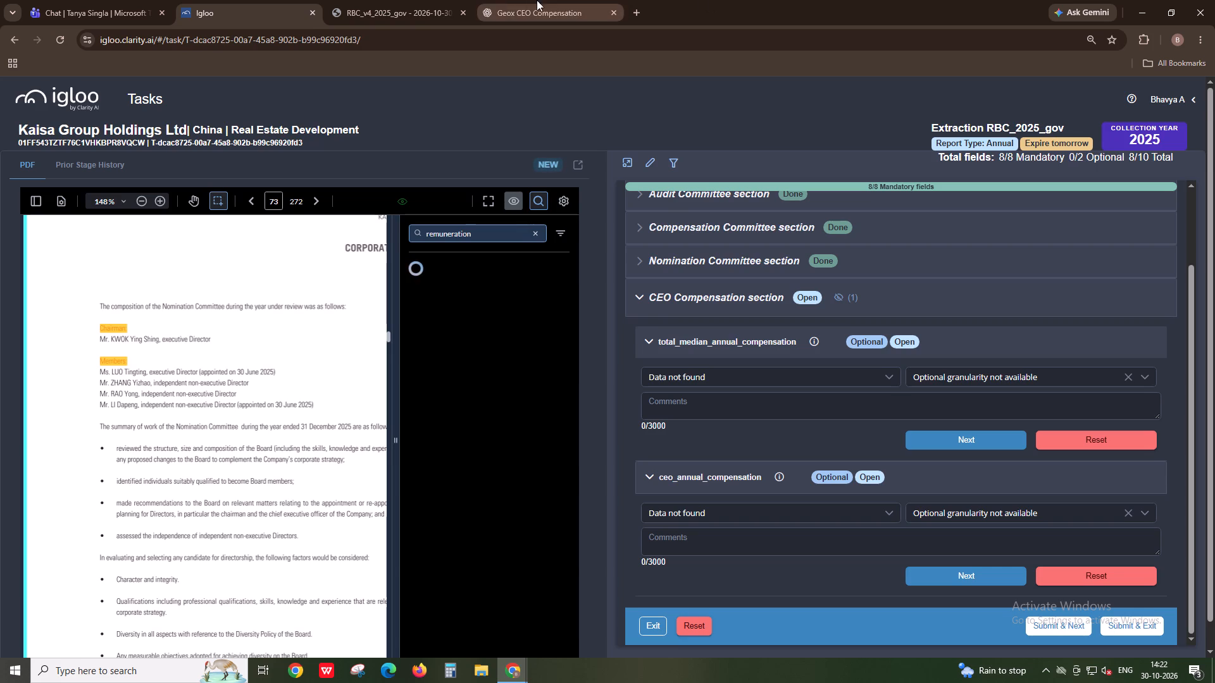
{"action": "left_click", "coordinate": [367, 0]}
{"action": "left_click", "coordinate": [272, 0]}
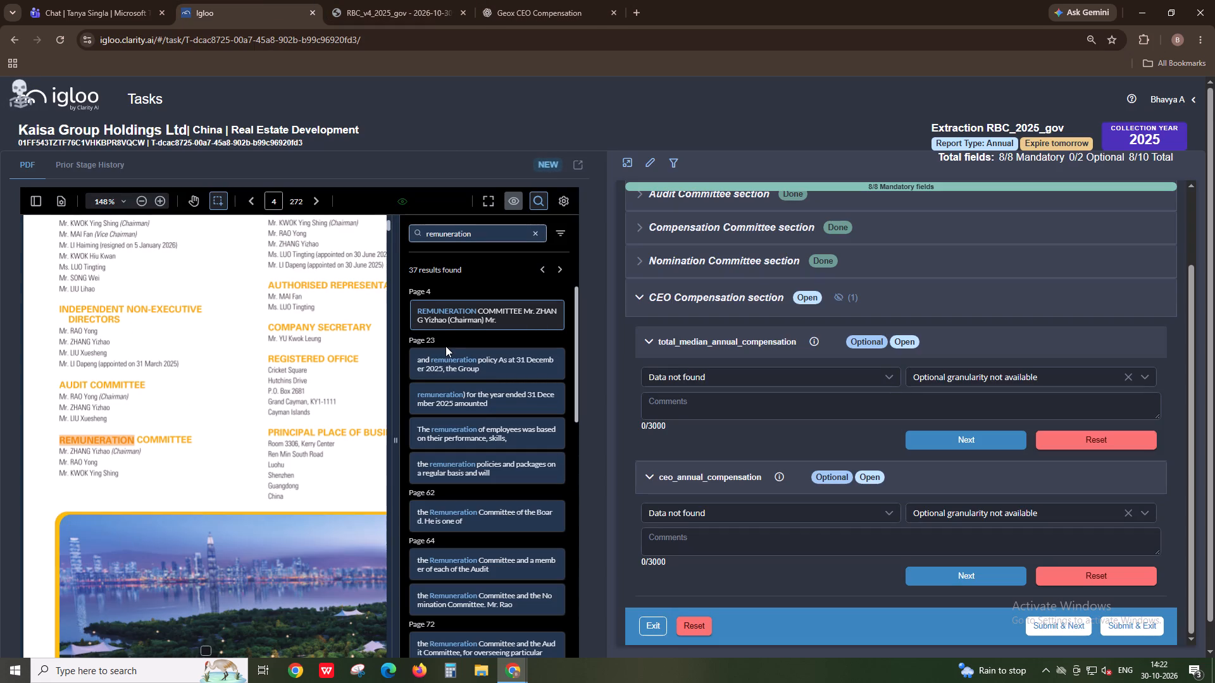
{"action": "left_click", "coordinate": [456, 0]}
{"action": "left_click", "coordinate": [249, 0]}
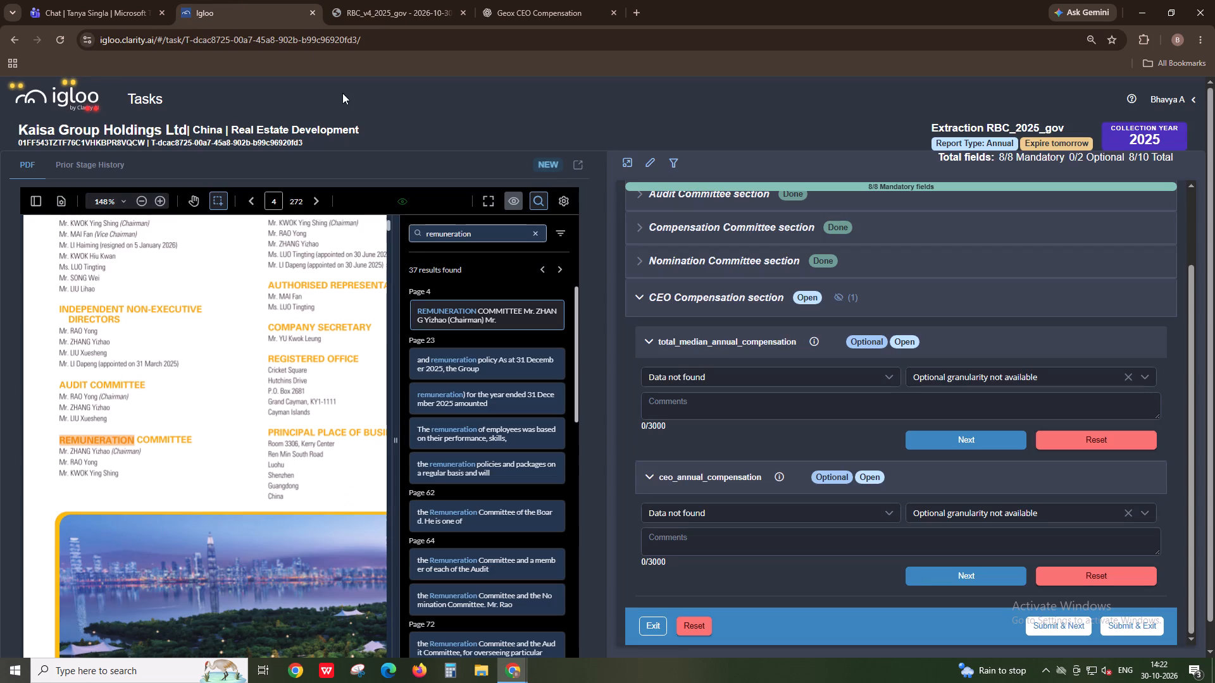
Go through the "remuneration" matches on pages 23, 64 and 74 in Igloo's report viewer for CEO compensation data.
{"action": "left_click", "coordinate": [478, 372]}
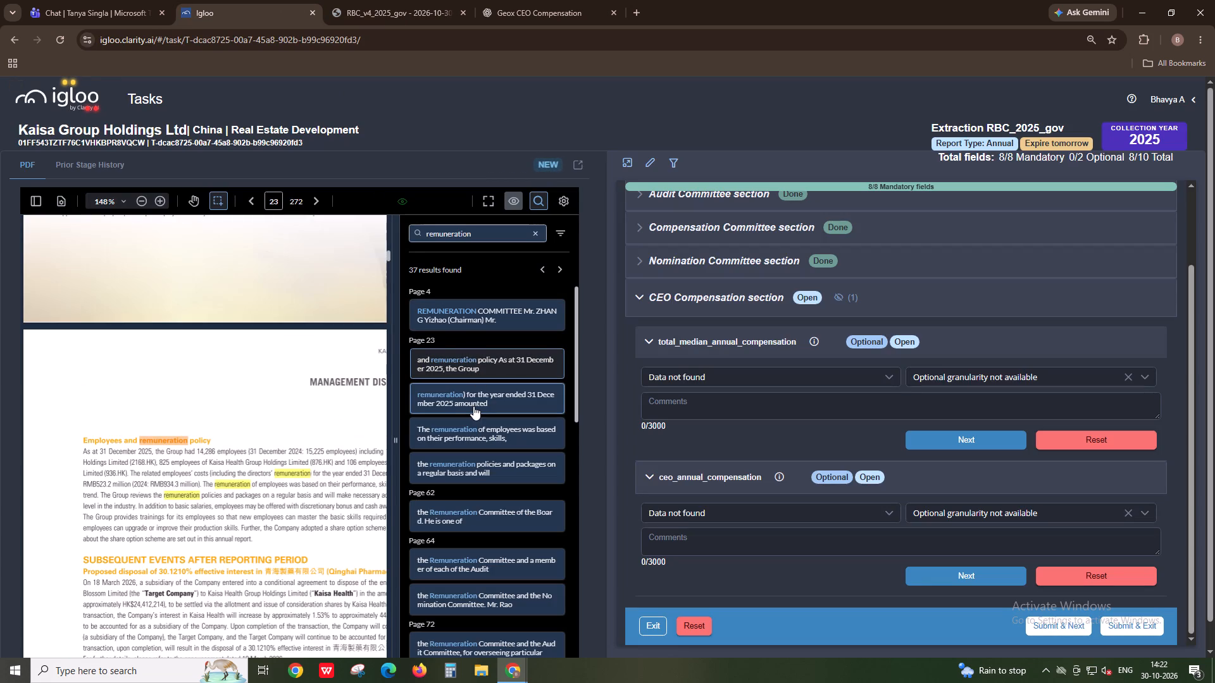
{"action": "left_click", "coordinate": [486, 555]}
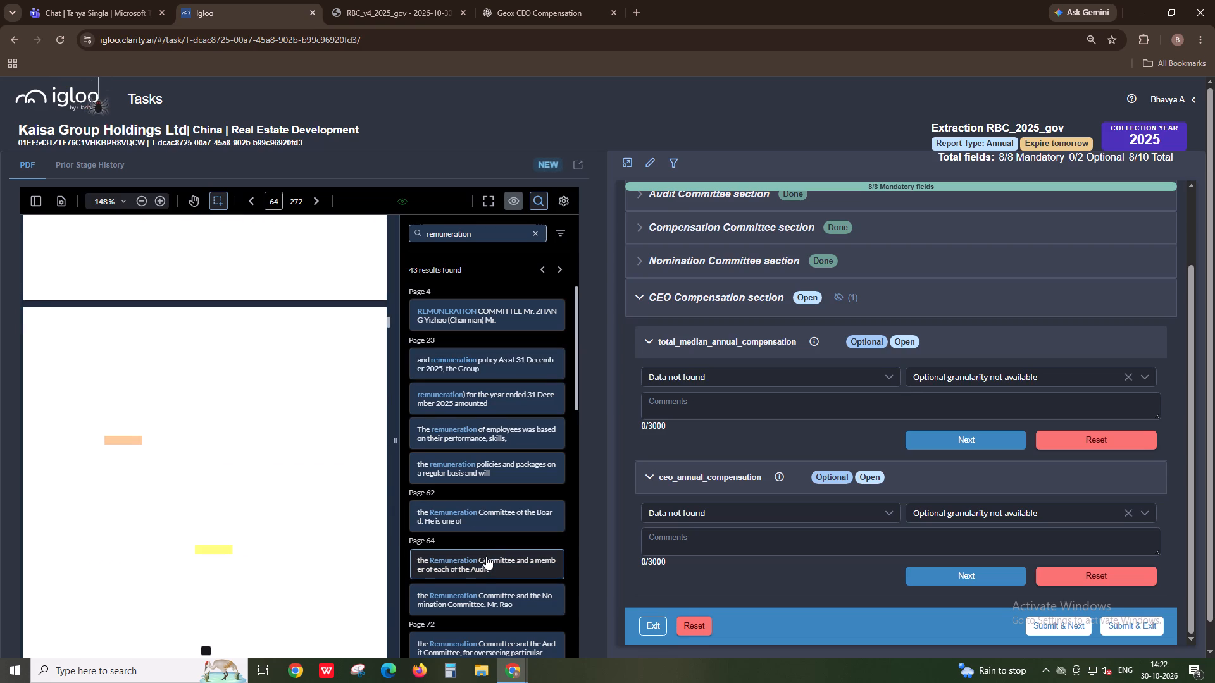
{"action": "scroll", "coordinate": [255, 588], "scroll_direction": "down", "scroll_amount": 1}
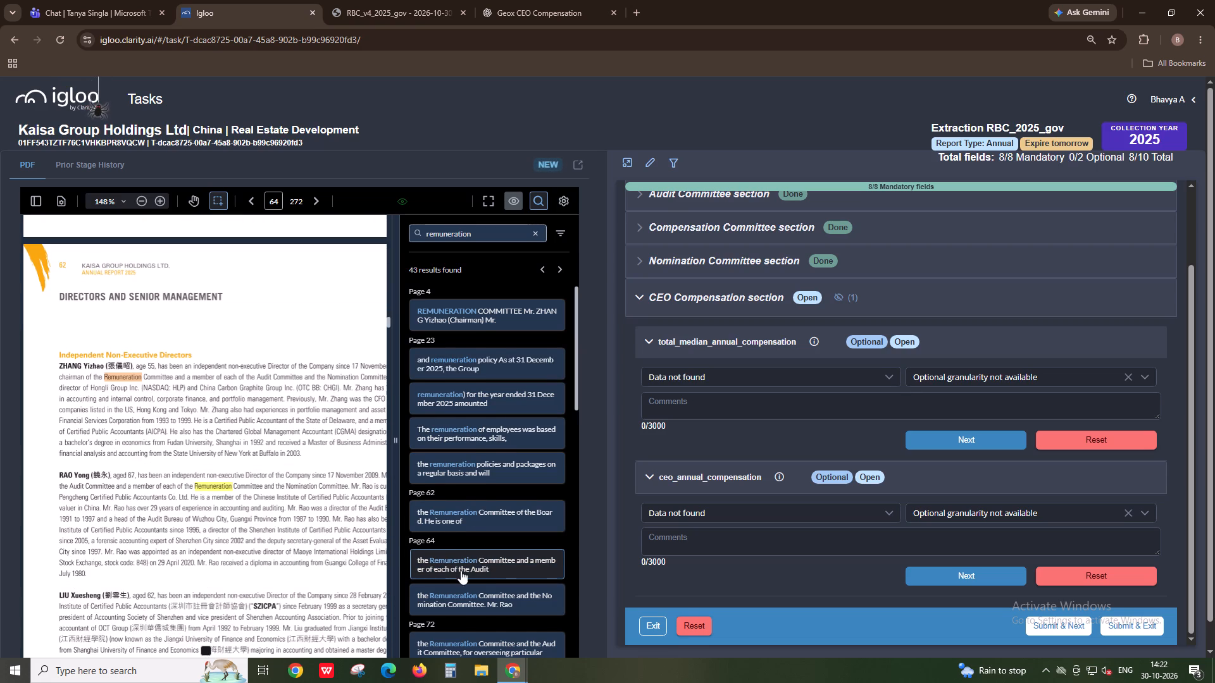
{"action": "scroll", "coordinate": [461, 570], "scroll_direction": "down", "scroll_amount": 3}
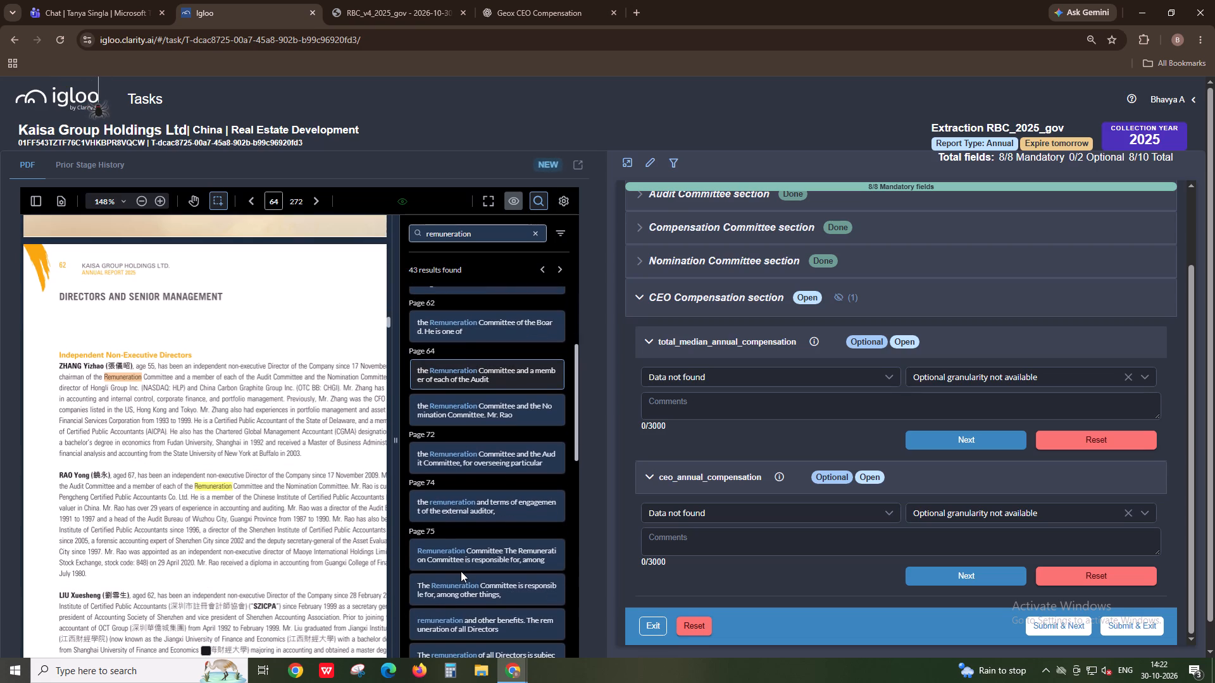
{"action": "left_click", "coordinate": [504, 512]}
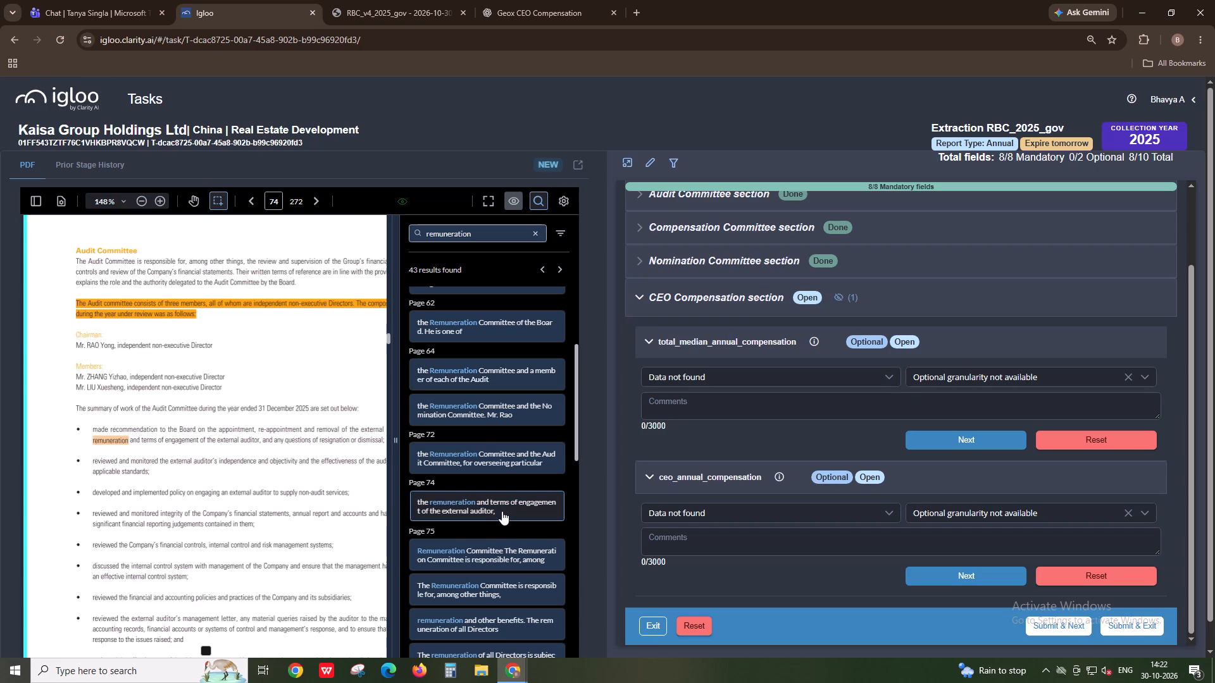
Go through the page 75 "remuneration" matches describing the Remuneration Committee's responsibilities and terms of reference.
{"action": "scroll", "coordinate": [502, 511], "scroll_direction": "down", "scroll_amount": 2}
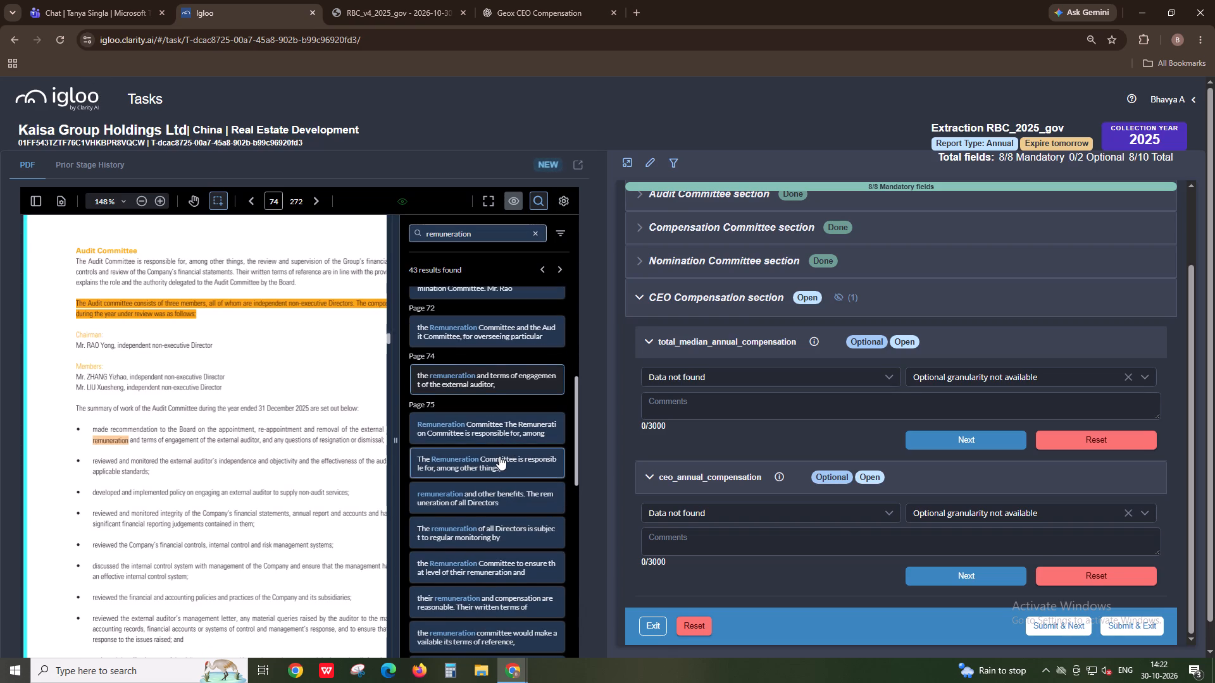
{"action": "left_click", "coordinate": [499, 456]}
{"action": "left_click", "coordinate": [503, 496]}
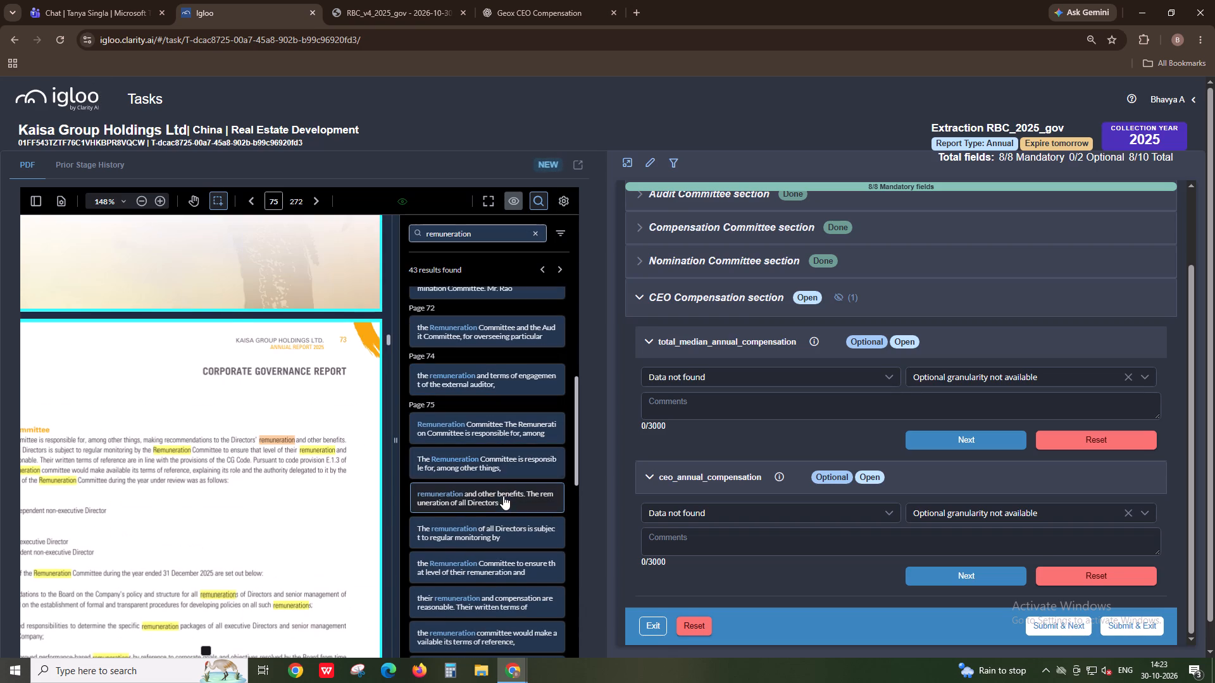
{"action": "left_click", "coordinate": [502, 526]}
{"action": "left_click", "coordinate": [499, 553]}
{"action": "left_click", "coordinate": [494, 582]}
{"action": "scroll", "coordinate": [494, 582], "scroll_direction": "down", "scroll_amount": 4}
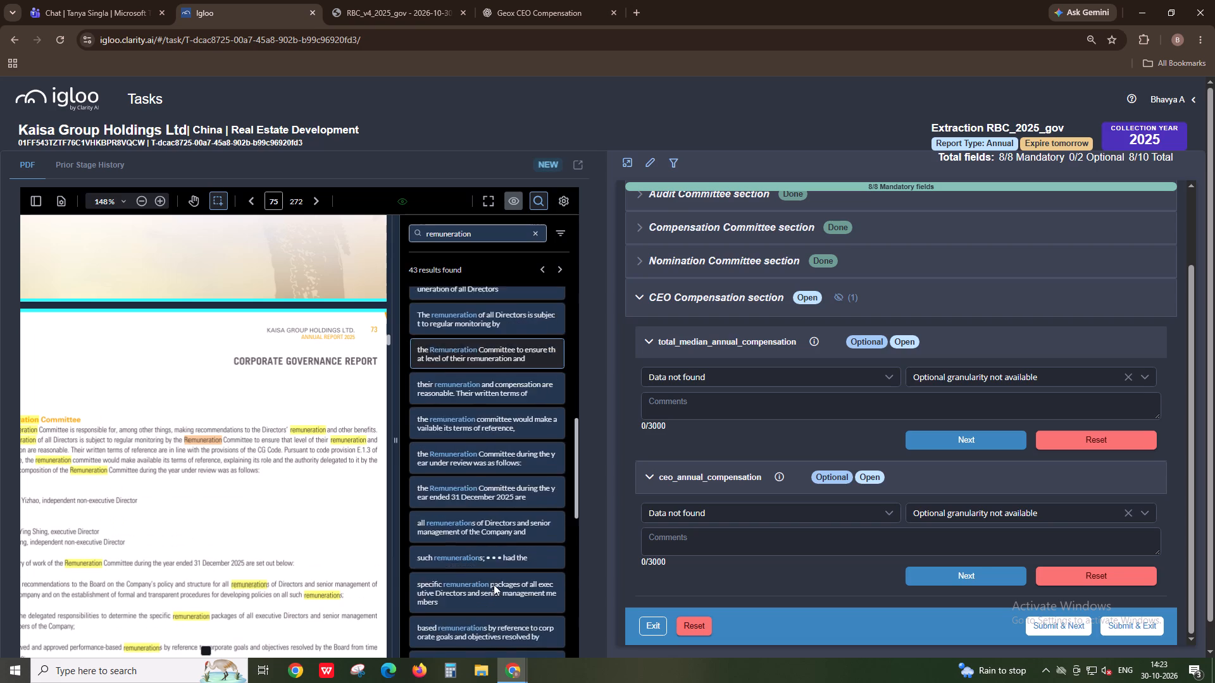
{"action": "left_click", "coordinate": [493, 584]}
Examine the page 75 matches on directors' and senior management remuneration, including the full width of the remuneration bands table.
{"action": "scroll", "coordinate": [493, 584], "scroll_direction": "down", "scroll_amount": 2}
{"action": "left_click", "coordinate": [493, 584]}
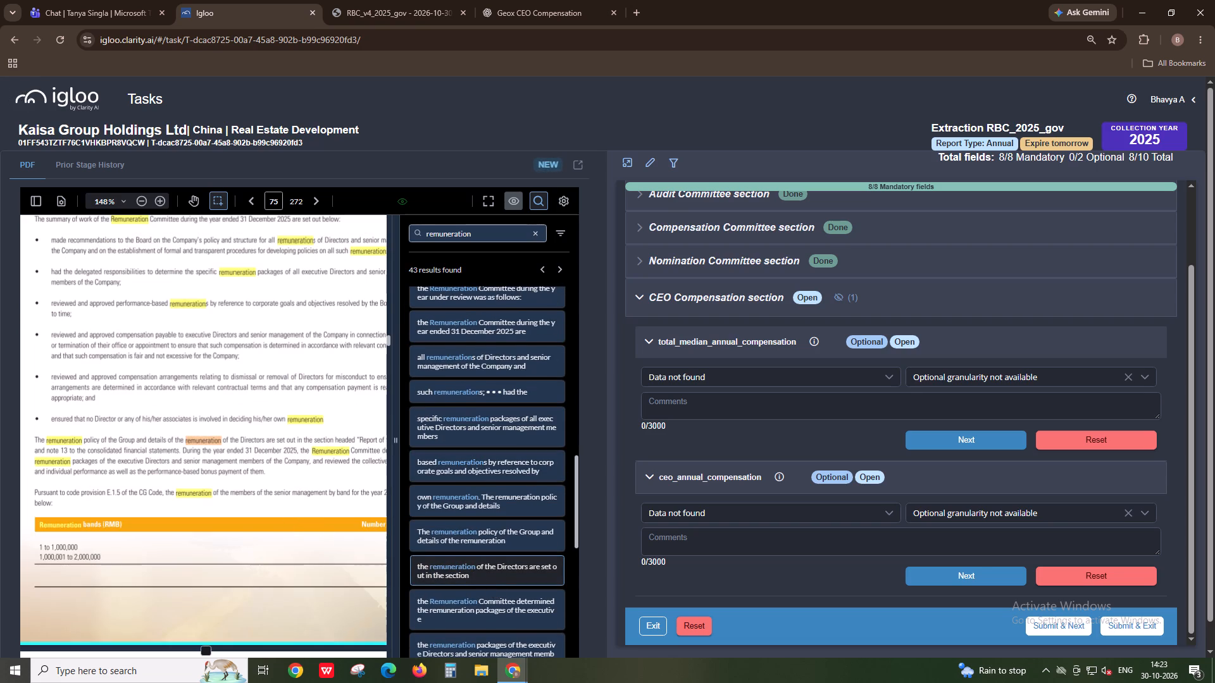
{"action": "scroll", "coordinate": [209, 496], "scroll_direction": "down", "scroll_amount": 3, "text": "shift"}
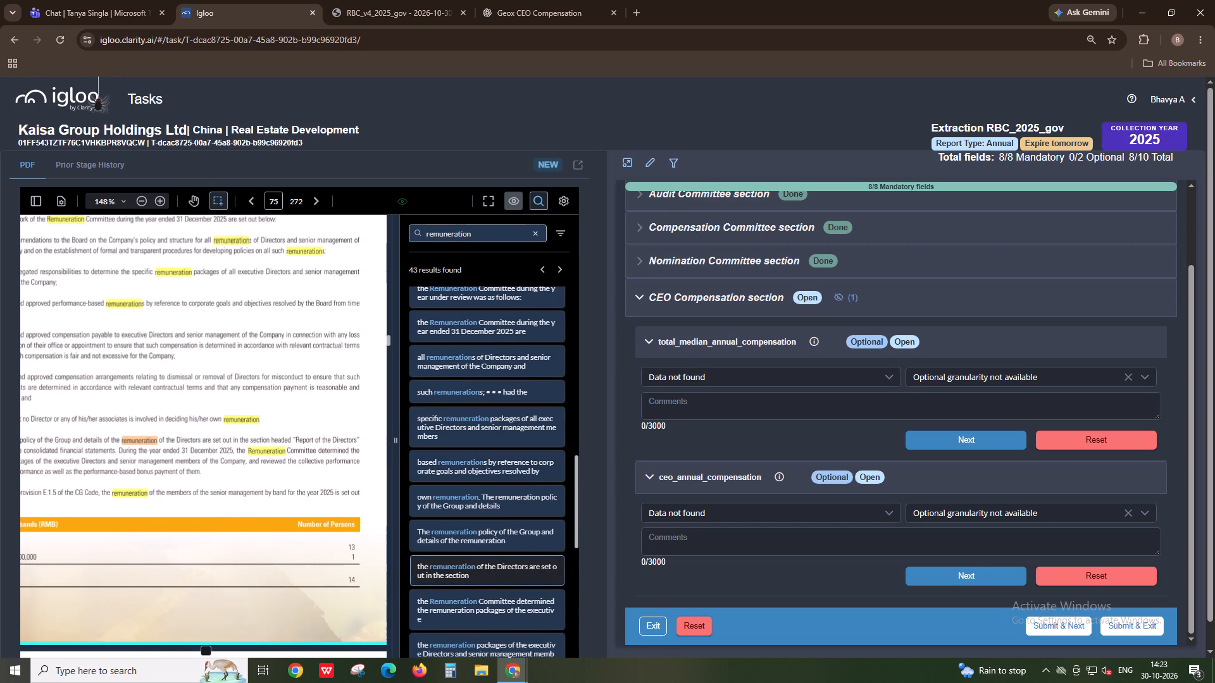
{"action": "scroll", "coordinate": [209, 496], "scroll_direction": "up", "scroll_amount": 4, "text": "shift"}
{"action": "scroll", "coordinate": [257, 497], "scroll_direction": "down", "scroll_amount": 2, "text": "shift"}
{"action": "scroll", "coordinate": [256, 497], "scroll_direction": "up", "scroll_amount": 2, "text": "shift"}
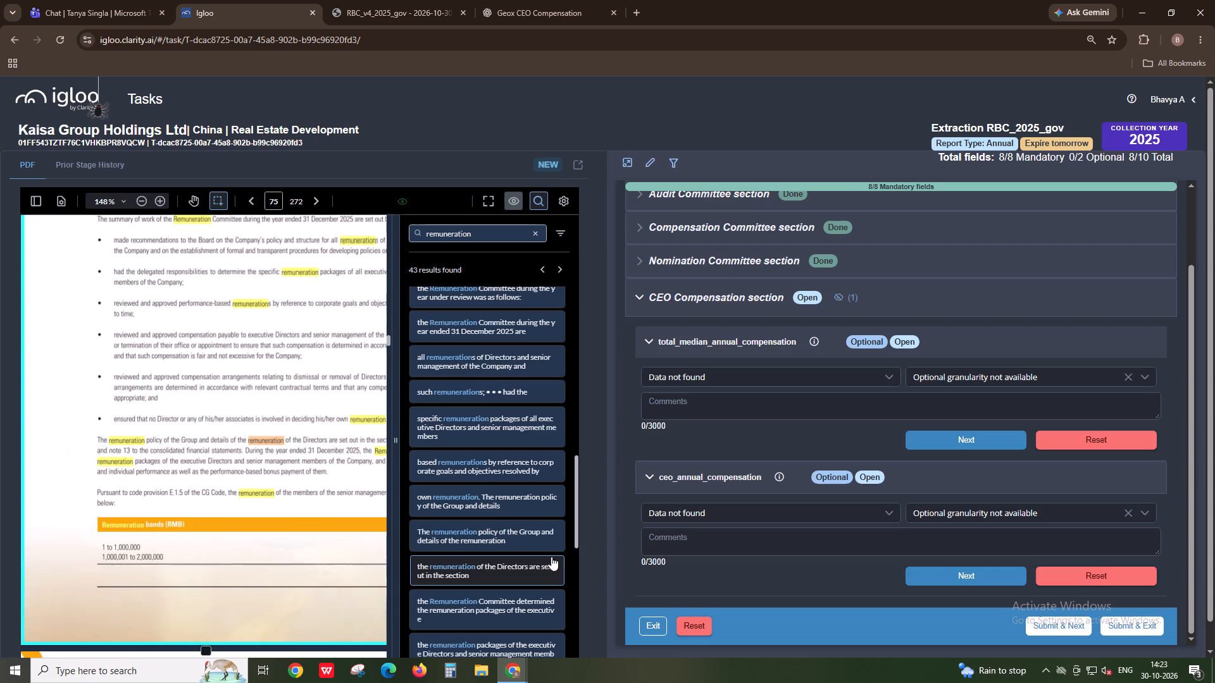
{"action": "scroll", "coordinate": [552, 555], "scroll_direction": "down", "scroll_amount": 2}
{"action": "left_click", "coordinate": [514, 533]}
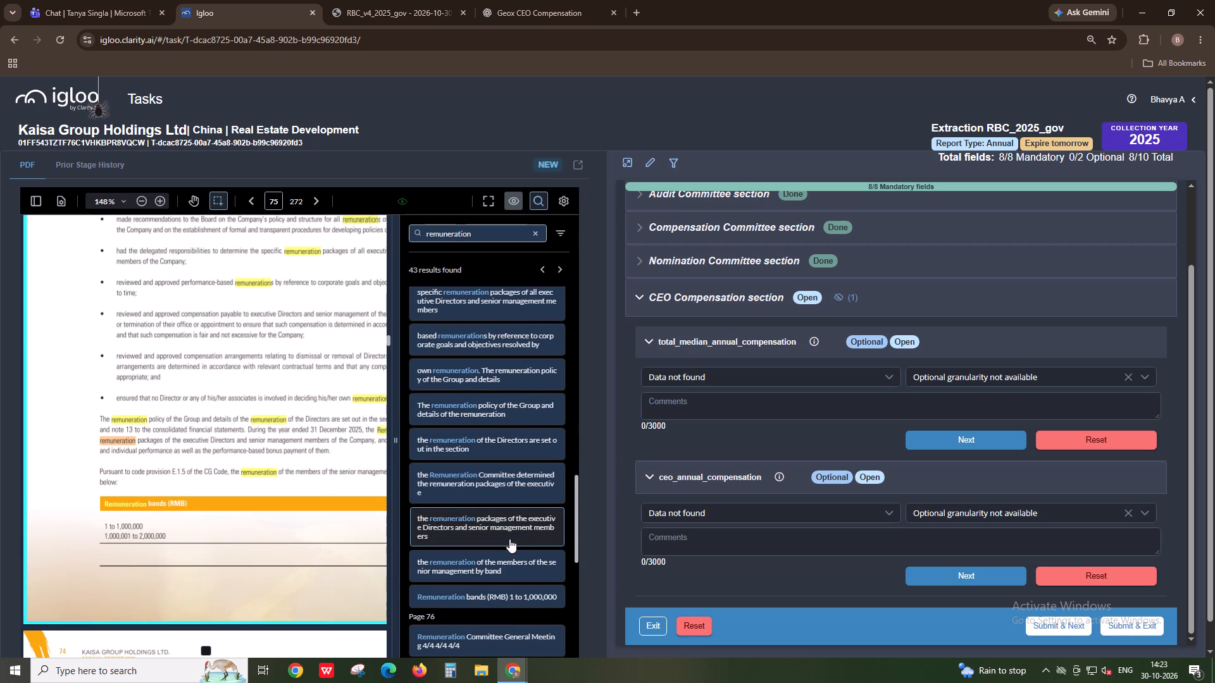
{"action": "left_click", "coordinate": [504, 554]}
{"action": "left_click", "coordinate": [497, 592]}
Check the "remuneration" matches on pages 76, 77, 78 and 93, including meeting attendance, external auditor's remuneration and the remuneration policy.
{"action": "scroll", "coordinate": [497, 592], "scroll_direction": "down", "scroll_amount": 2}
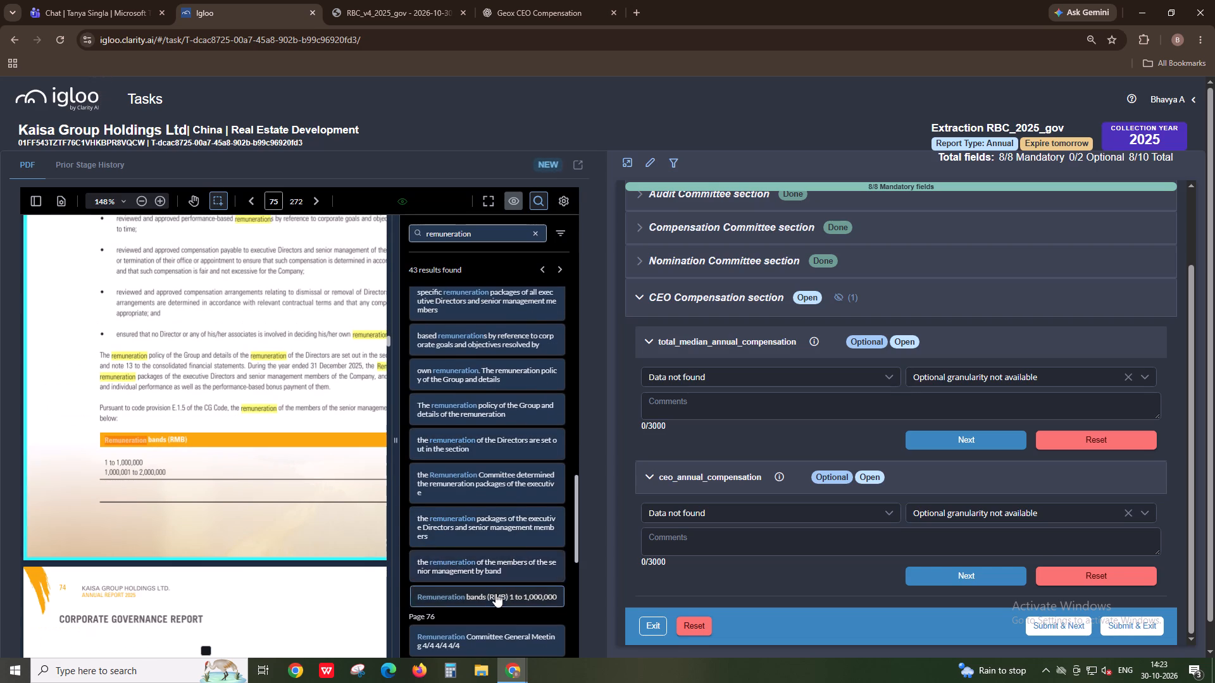
{"action": "left_click", "coordinate": [504, 516]}
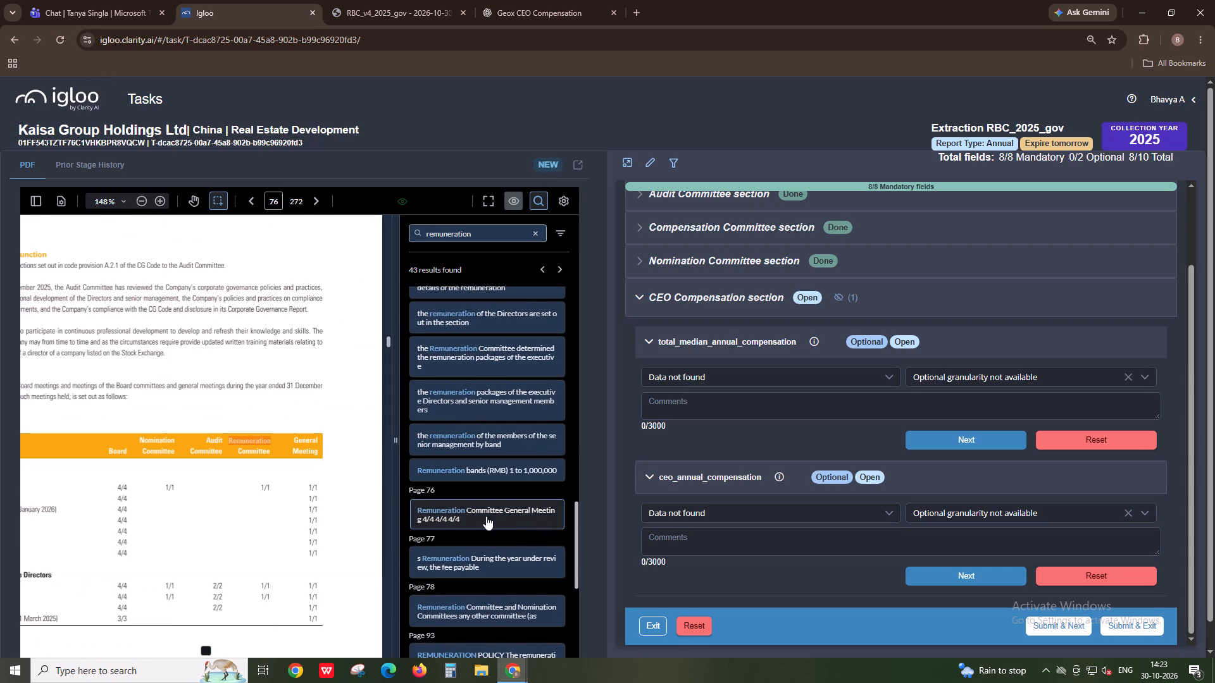
{"action": "scroll", "coordinate": [302, 514], "scroll_direction": "up", "scroll_amount": 4, "text": "shift"}
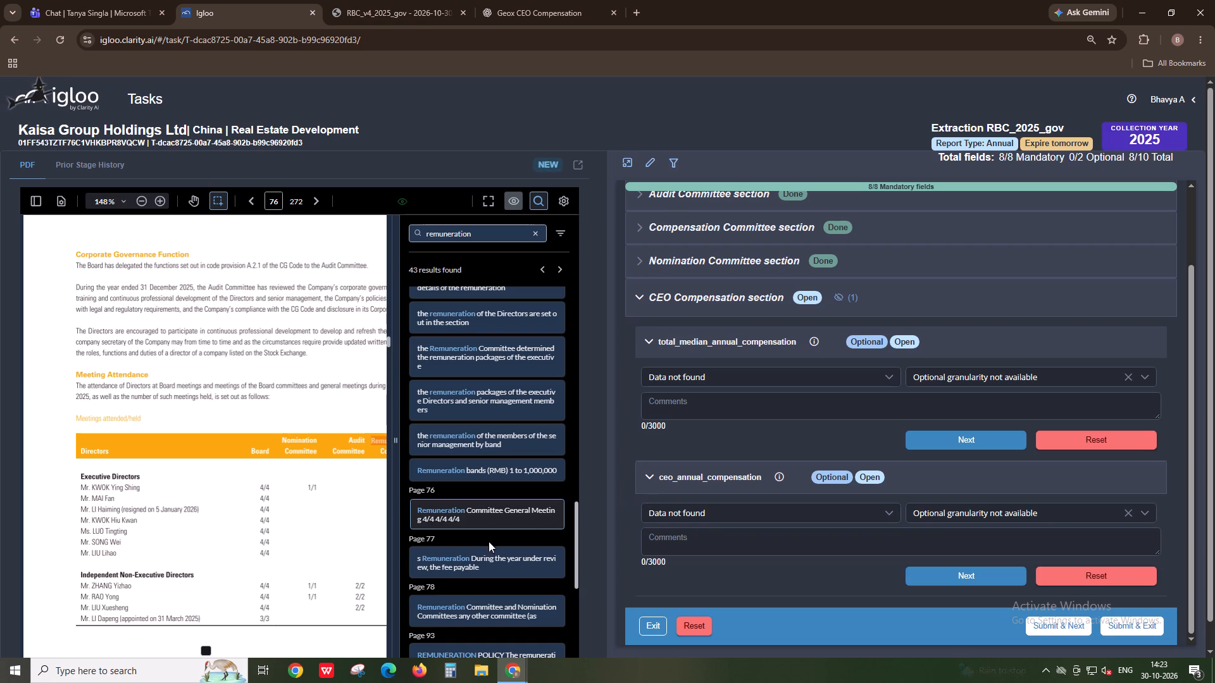
{"action": "left_click", "coordinate": [498, 568]}
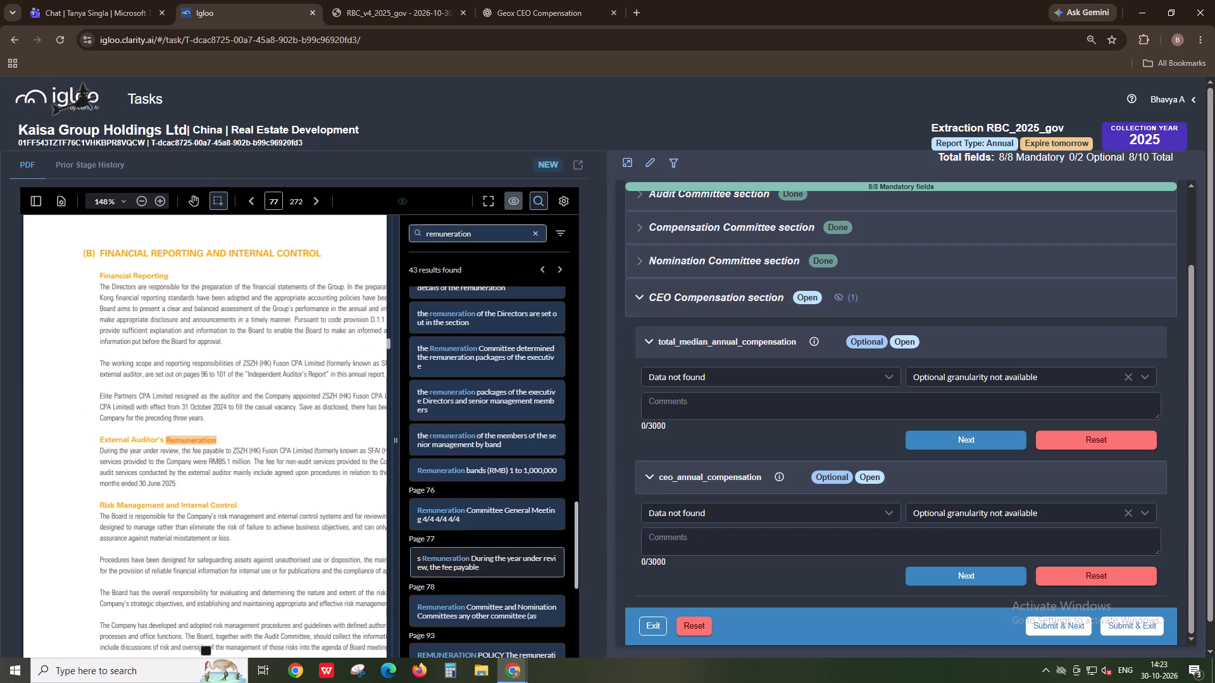
{"action": "scroll", "coordinate": [103, 476], "scroll_direction": "down", "scroll_amount": 2, "text": "shift"}
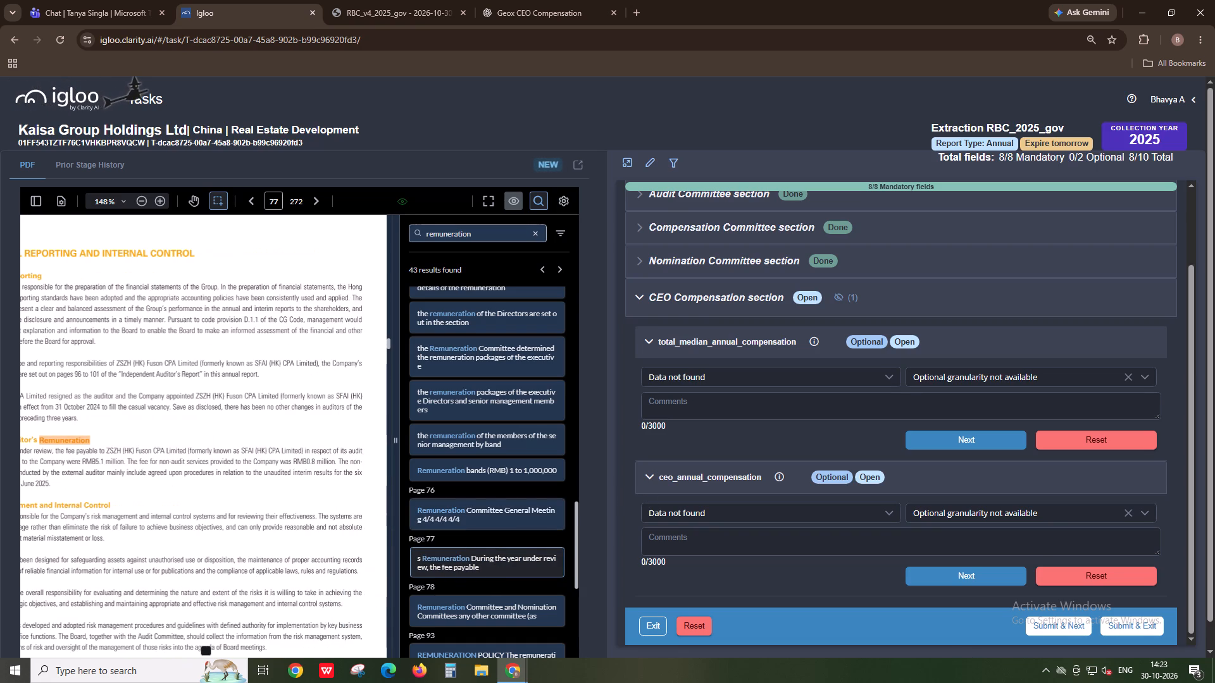
{"action": "scroll", "coordinate": [103, 476], "scroll_direction": "up", "scroll_amount": 2, "text": "shift"}
{"action": "scroll", "coordinate": [517, 491], "scroll_direction": "down", "scroll_amount": 2}
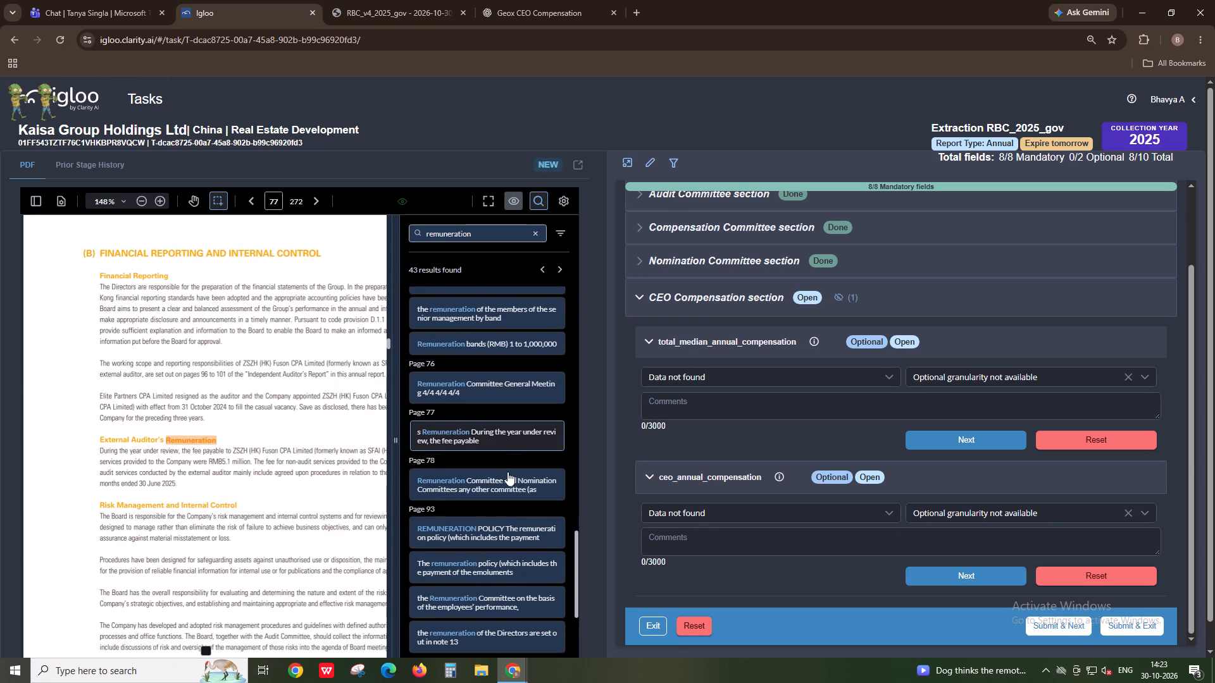
{"action": "left_click", "coordinate": [508, 476]}
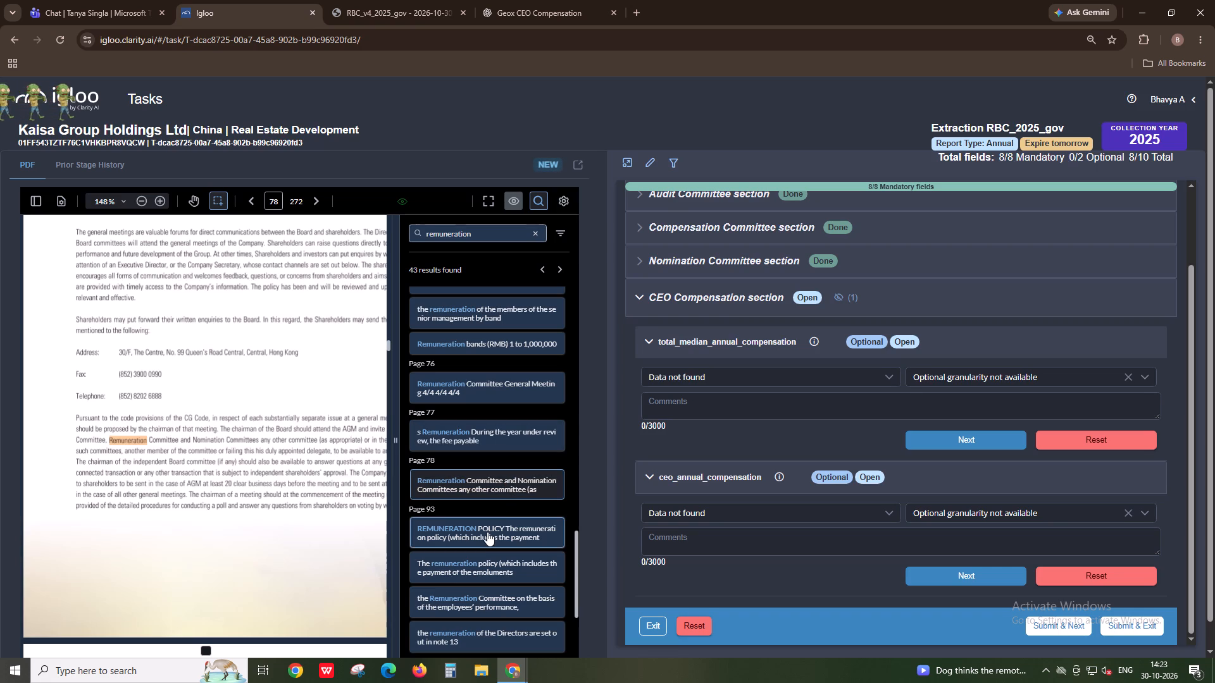
{"action": "left_click", "coordinate": [487, 532]}
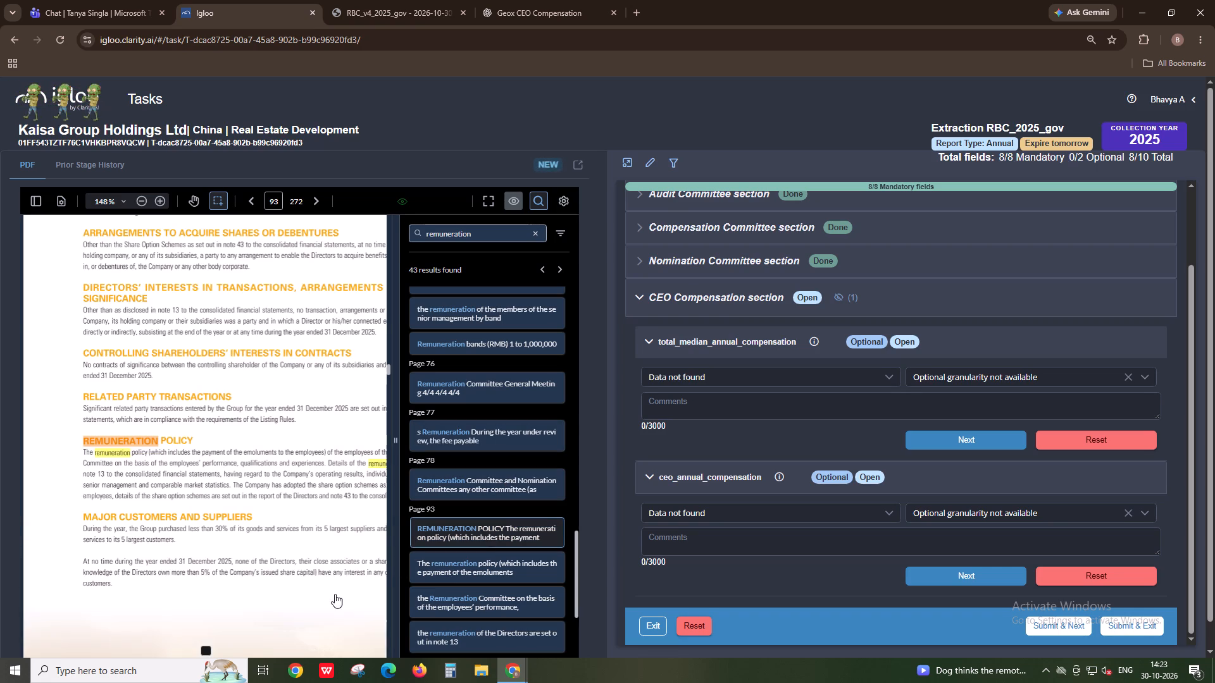
{"action": "scroll", "coordinate": [101, 555], "scroll_direction": "down", "scroll_amount": 5, "text": "shift"}
{"action": "scroll", "coordinate": [101, 555], "scroll_direction": "up", "scroll_amount": 3, "text": "shift"}
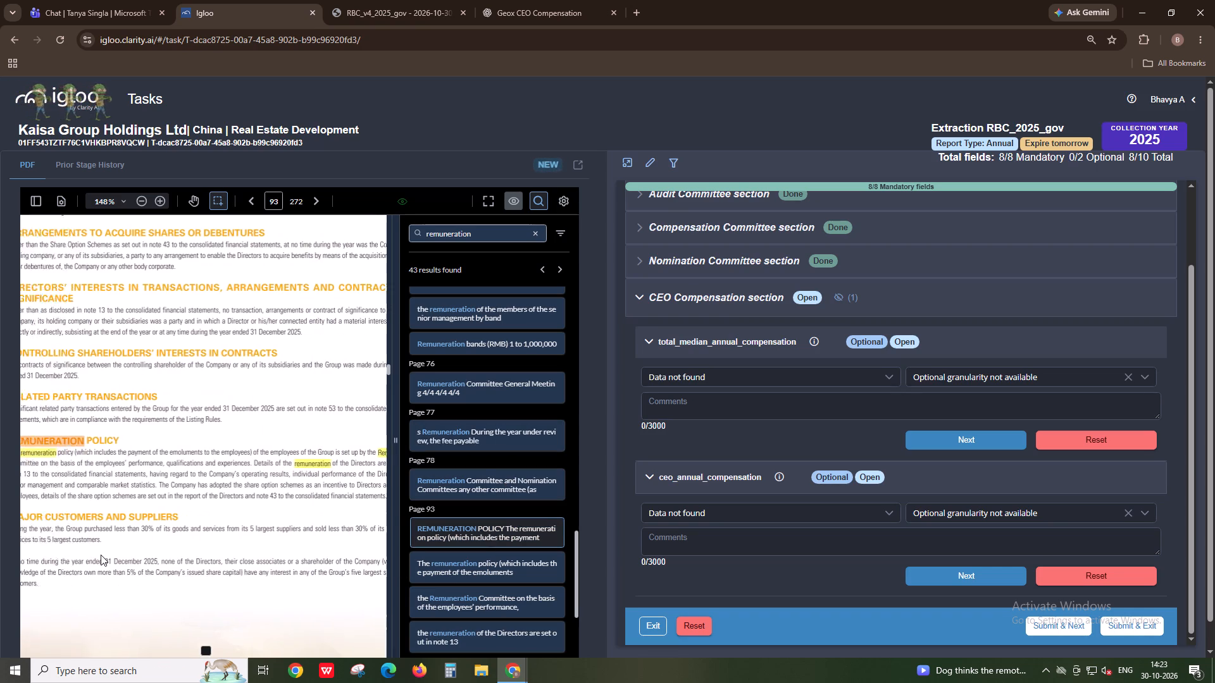
{"action": "scroll", "coordinate": [101, 555], "scroll_direction": "up", "scroll_amount": 1}
{"action": "scroll", "coordinate": [433, 515], "scroll_direction": "down", "scroll_amount": 2}
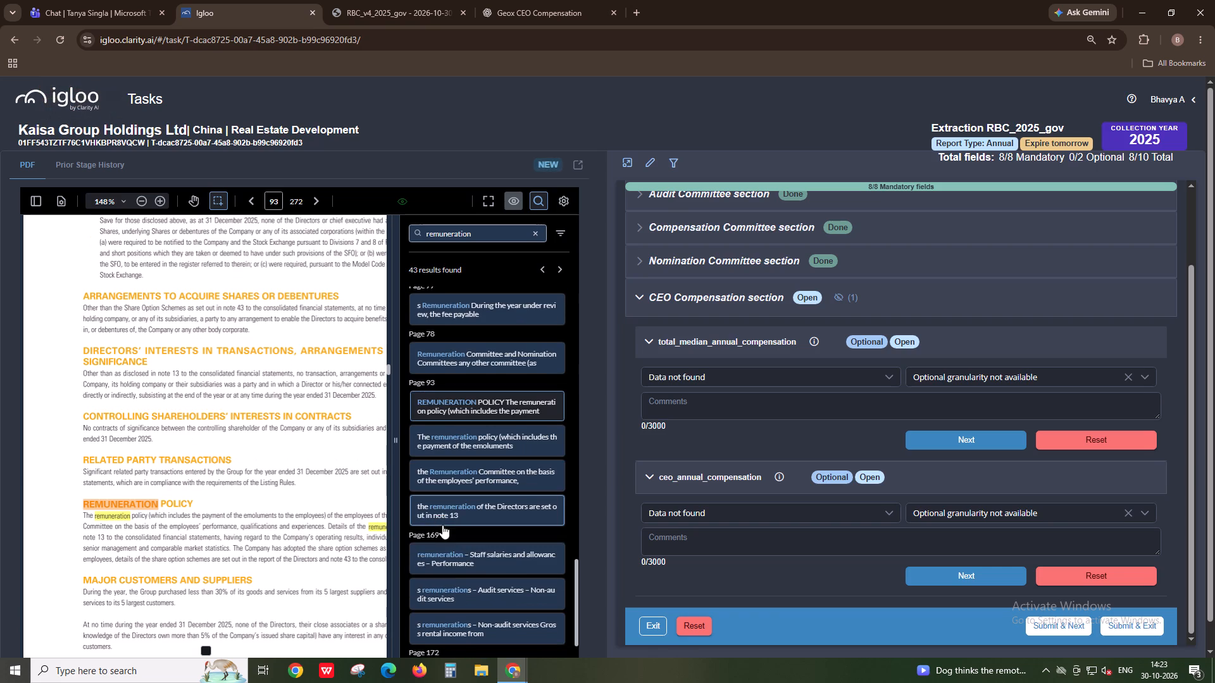
{"action": "left_click", "coordinate": [446, 519]}
Open the page 169 match and examine the staff cost, including directors' remuneration, in the profit (loss) before income tax note.
{"action": "left_click", "coordinate": [462, 550]}
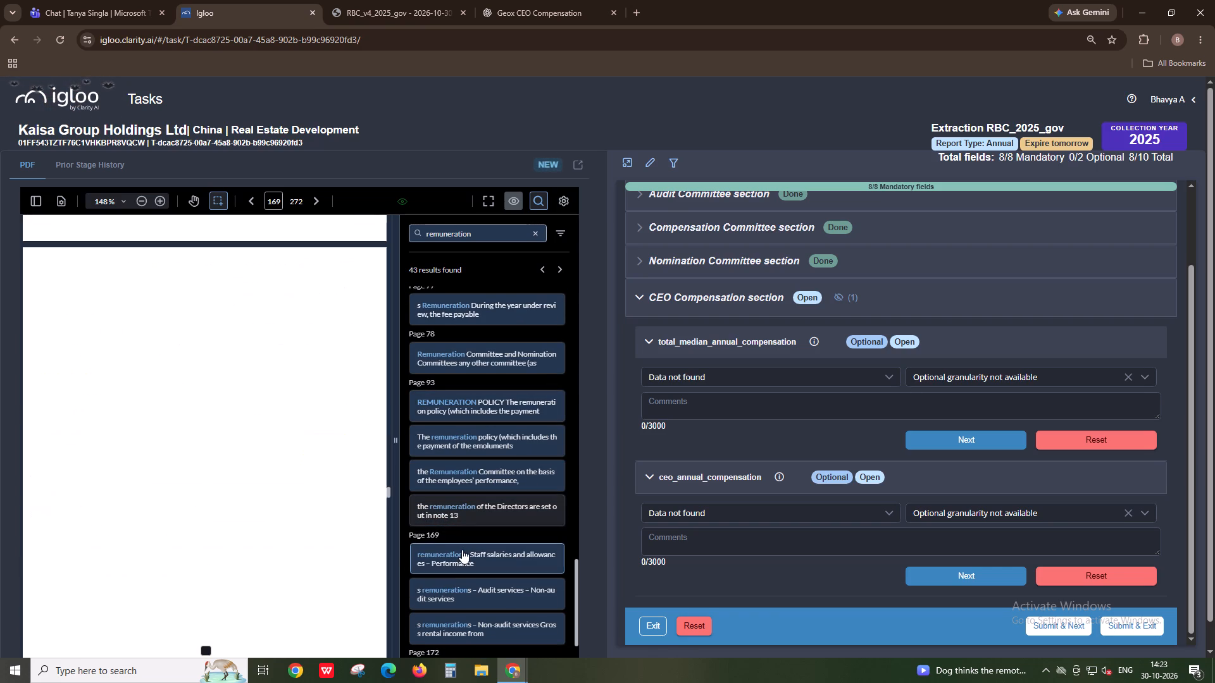
{"action": "scroll", "coordinate": [462, 550], "scroll_direction": "down", "scroll_amount": 4}
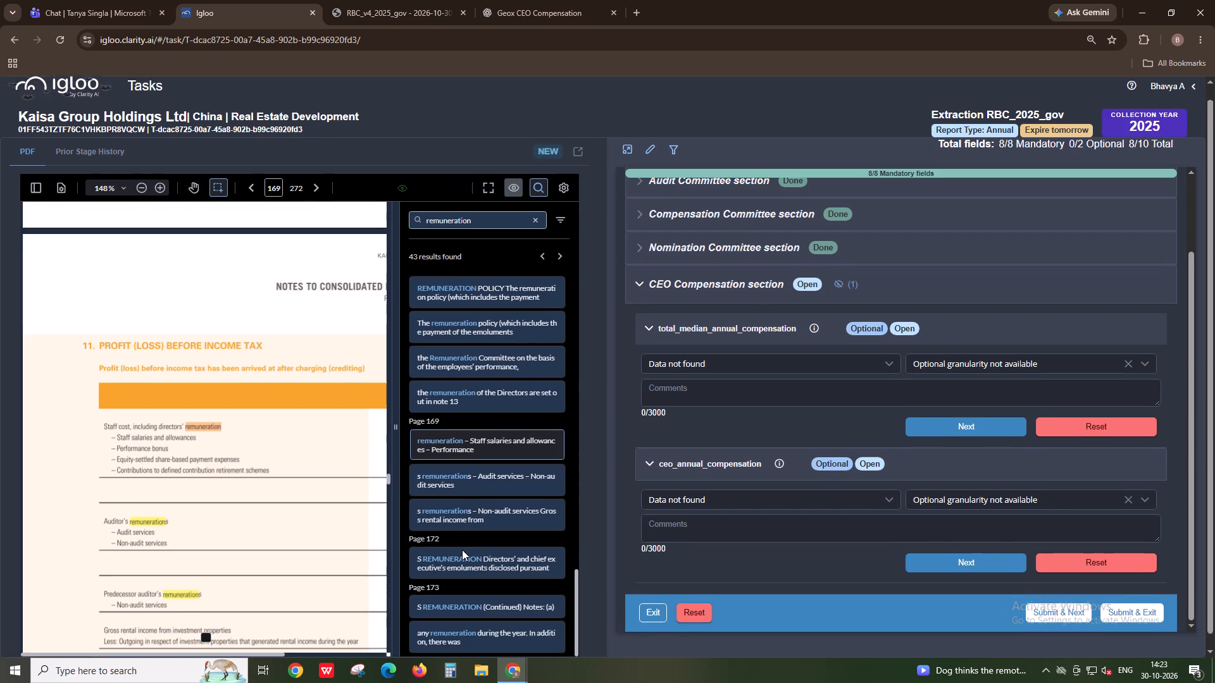
{"action": "scroll", "coordinate": [0, 429], "scroll_direction": "down", "scroll_amount": 1}
{"action": "scroll", "coordinate": [53, 432], "scroll_direction": "down", "scroll_amount": 5, "text": "shift"}
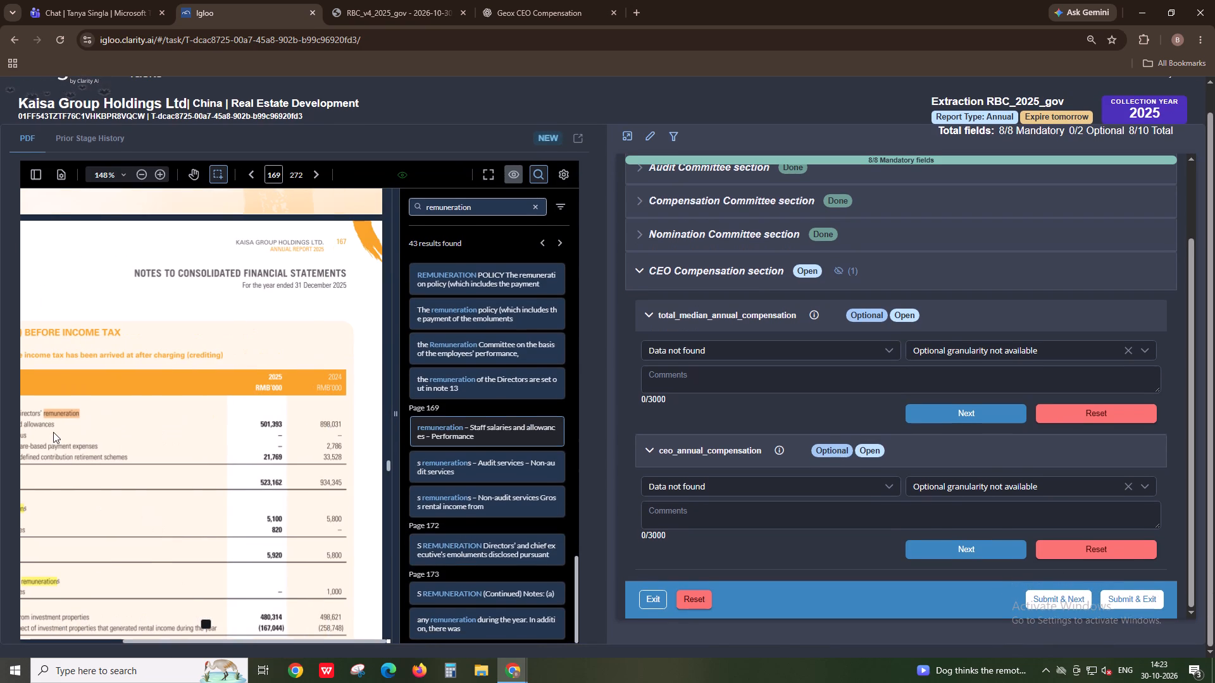
{"action": "scroll", "coordinate": [53, 432], "scroll_direction": "up", "scroll_amount": 4, "text": "shift"}
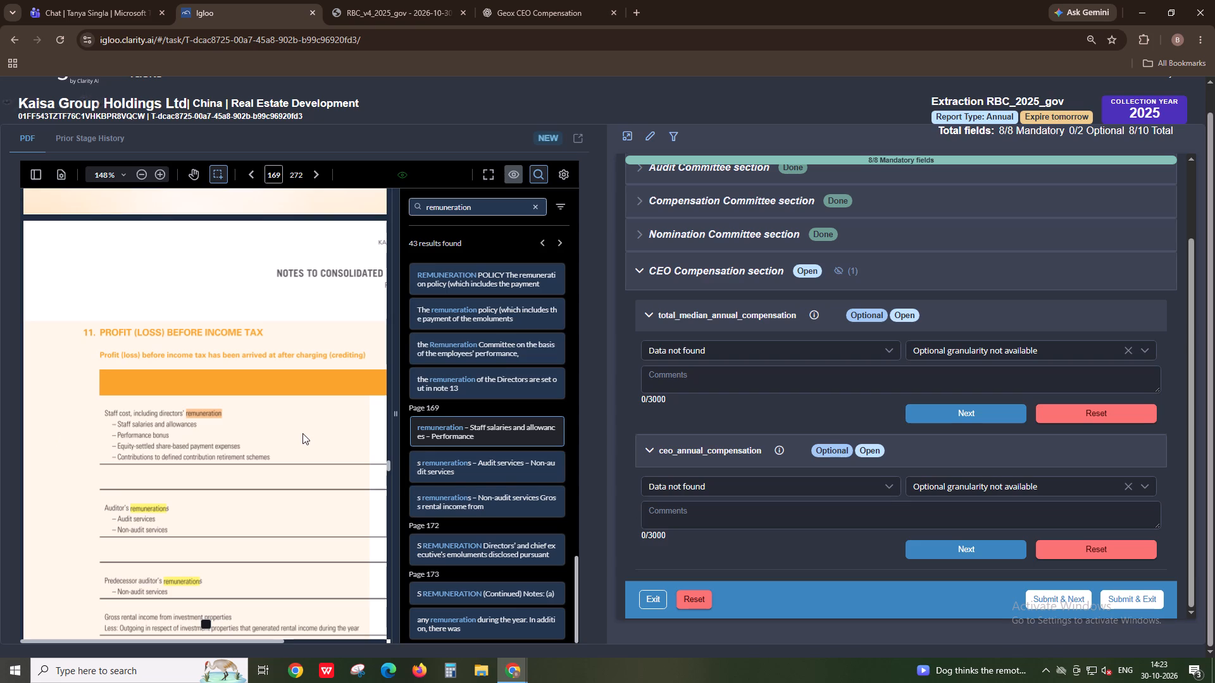
{"action": "scroll", "coordinate": [302, 433], "scroll_direction": "down", "scroll_amount": 3}
{"action": "scroll", "coordinate": [478, 458], "scroll_direction": "down", "scroll_amount": 1}
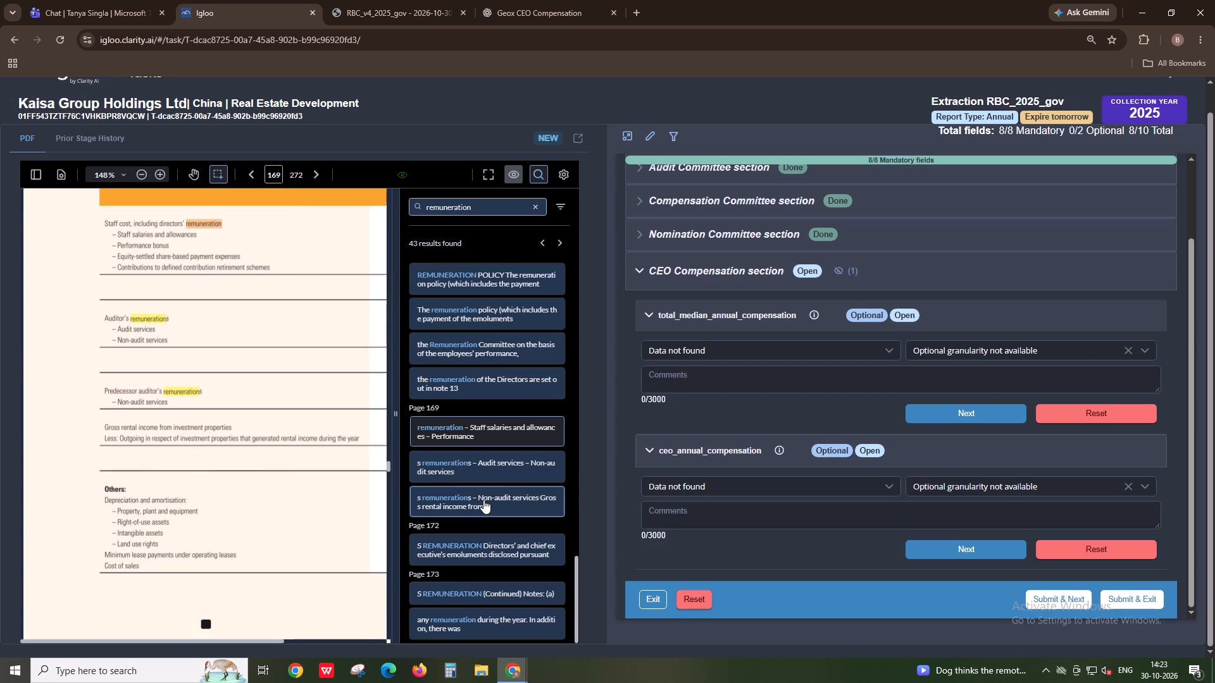
Open the page 172 match and examine the directors' and chief executive officer's remuneration table in note 13.
{"action": "left_click", "coordinate": [489, 555]}
{"action": "scroll", "coordinate": [489, 555], "scroll_direction": "down", "scroll_amount": 3}
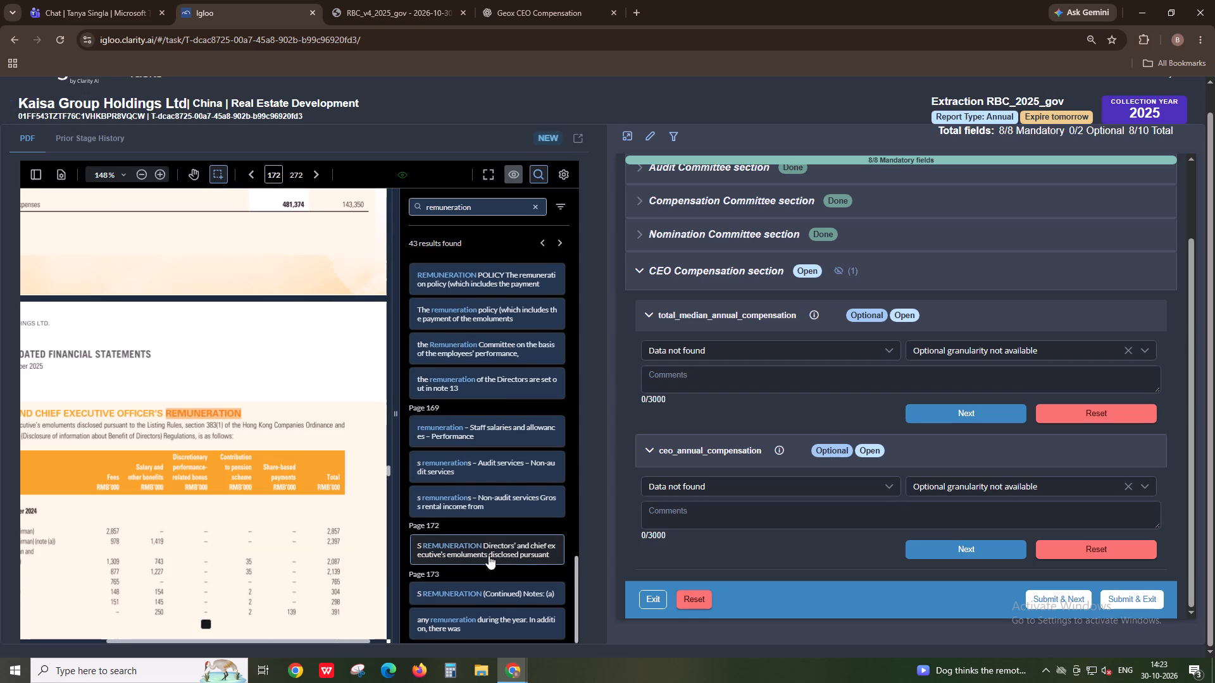
{"action": "scroll", "coordinate": [352, 507], "scroll_direction": "up", "scroll_amount": 4, "text": "shift"}
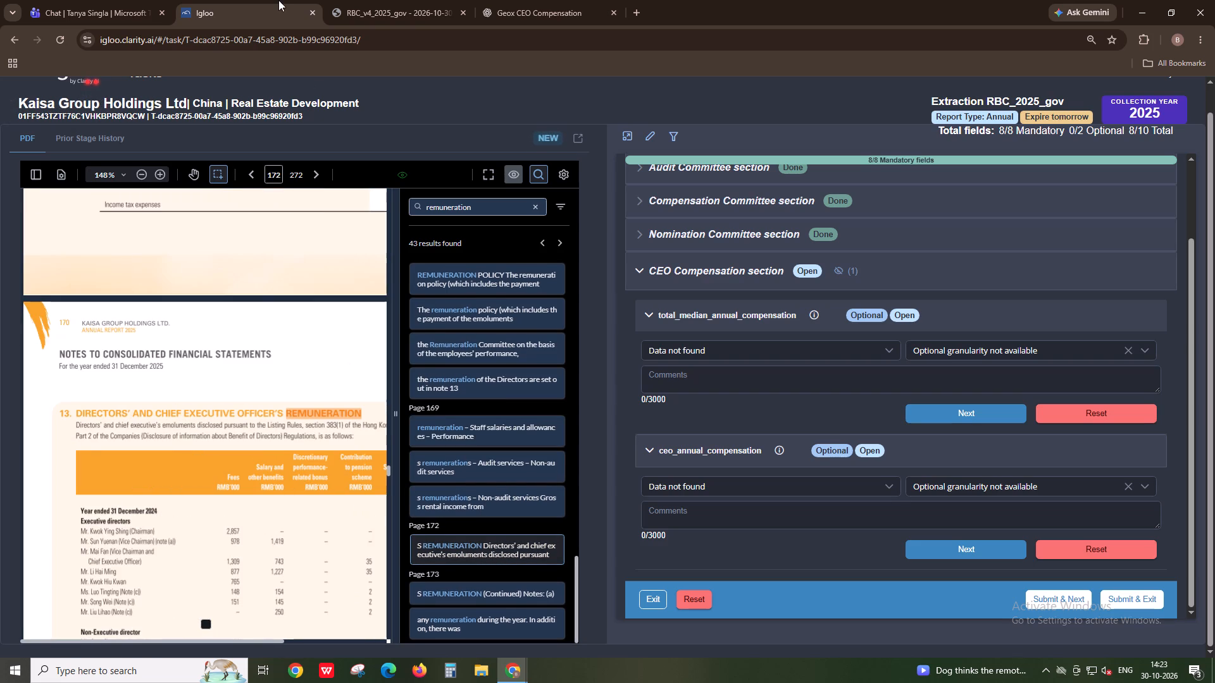
Switch to the downloaded RBC_v4_2025_gov report and go to page 172.
{"action": "left_click", "coordinate": [382, 0]}
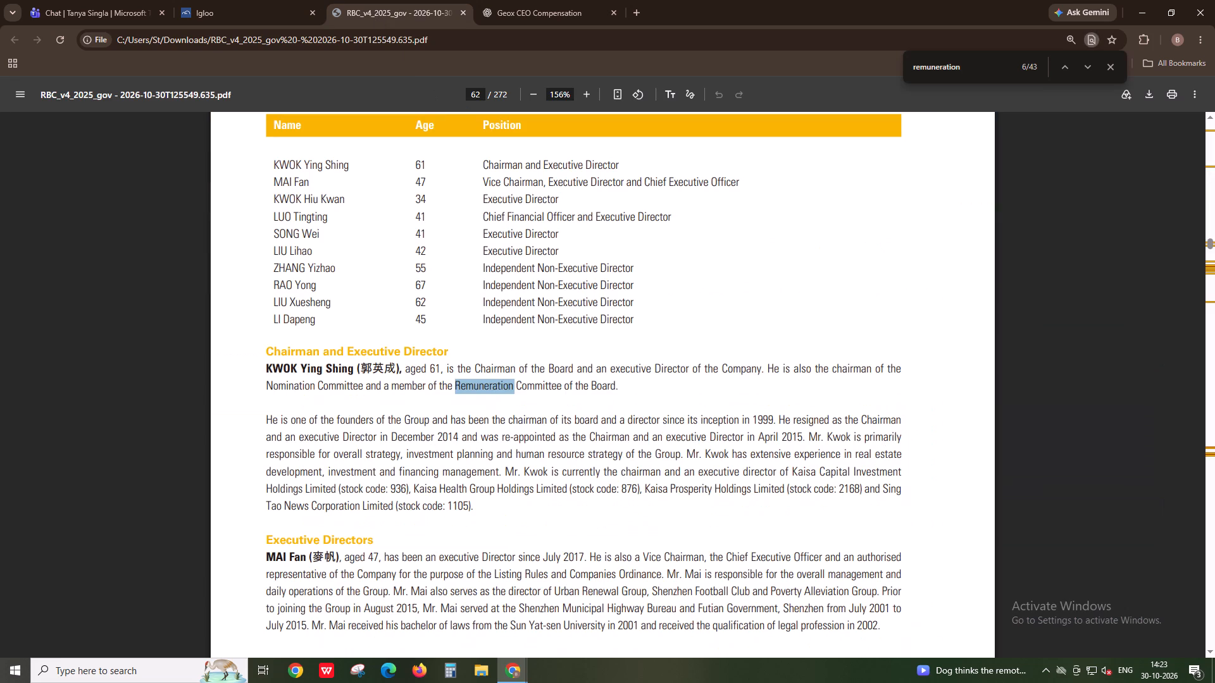
{"action": "left_click", "coordinate": [473, 98]}
{"action": "type", "text": "172"}
{"action": "key", "text": "Return"}
Return to Igloo and open the page 173 match for the continued directors' and chief executive officer's remuneration notes.
{"action": "left_click_drag", "start_coordinate": [230, 1], "coordinate": [216, 51]}
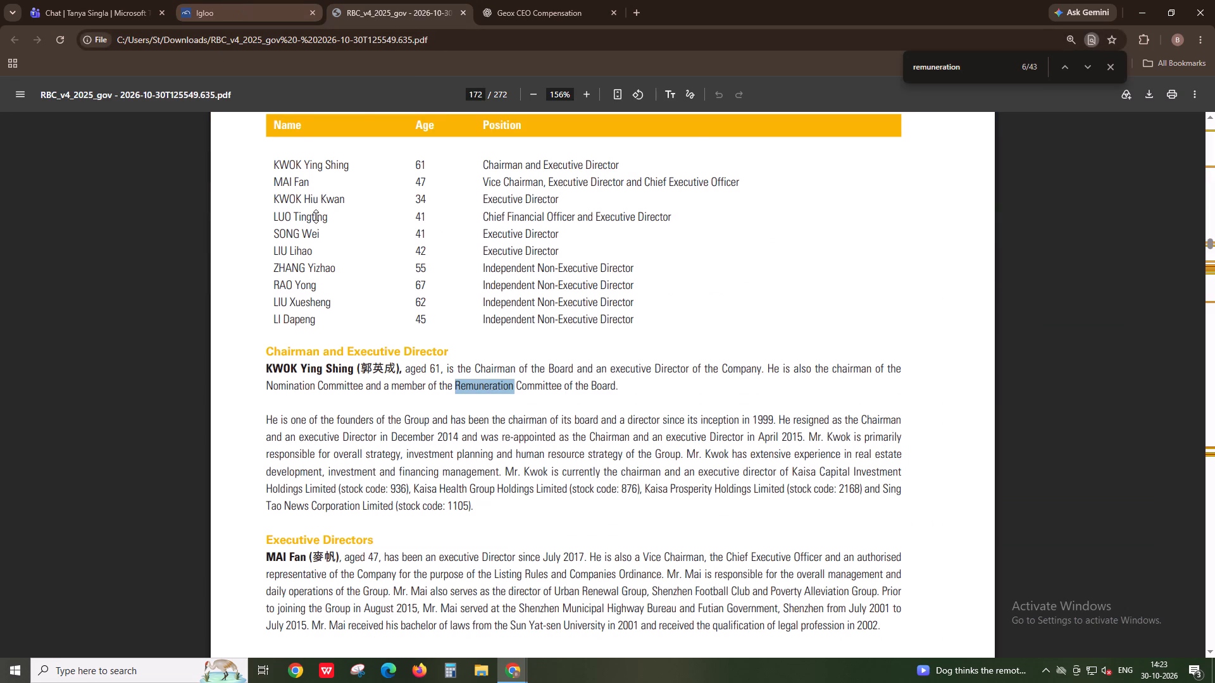
{"action": "left_click_drag", "start_coordinate": [196, 72], "coordinate": [191, 0]}
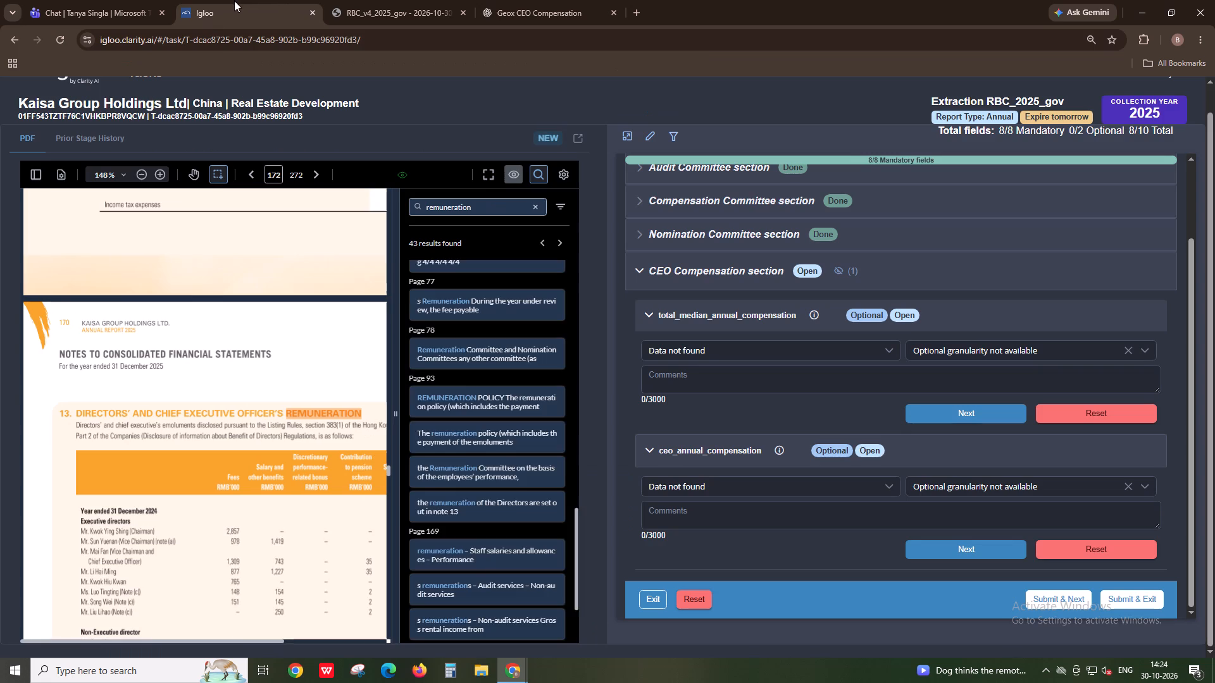
{"action": "scroll", "coordinate": [444, 506], "scroll_direction": "down", "scroll_amount": 5}
{"action": "scroll", "coordinate": [492, 557], "scroll_direction": "down", "scroll_amount": 10}
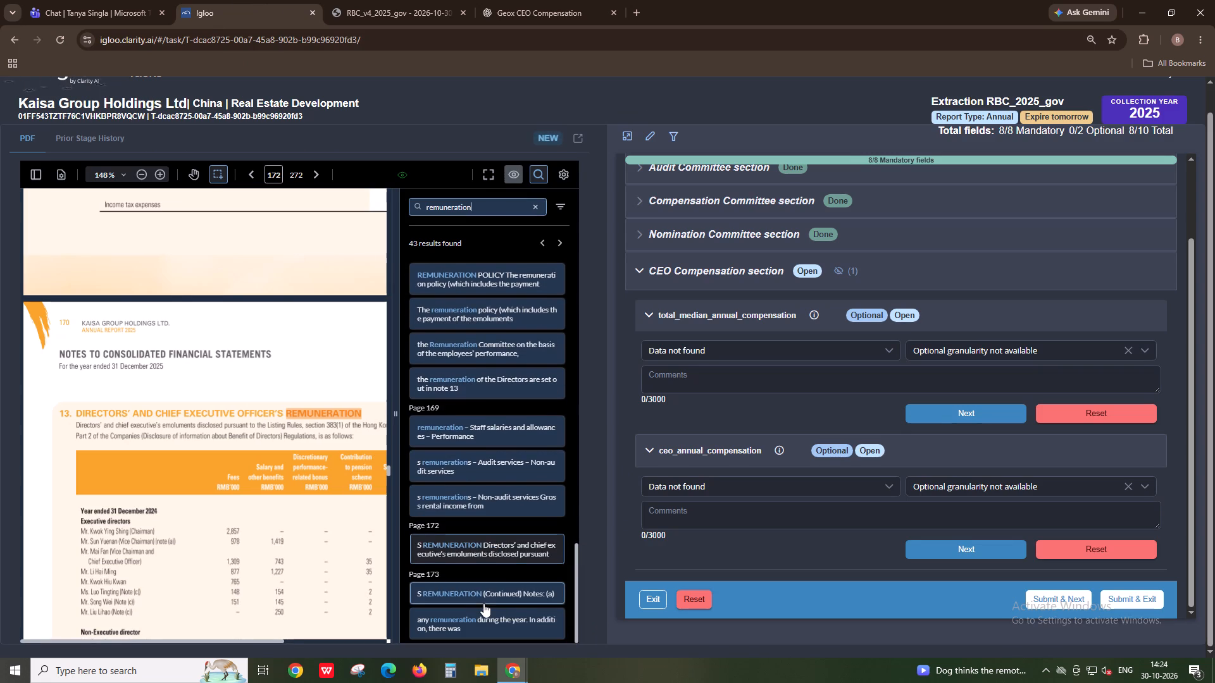
{"action": "left_click", "coordinate": [486, 599]}
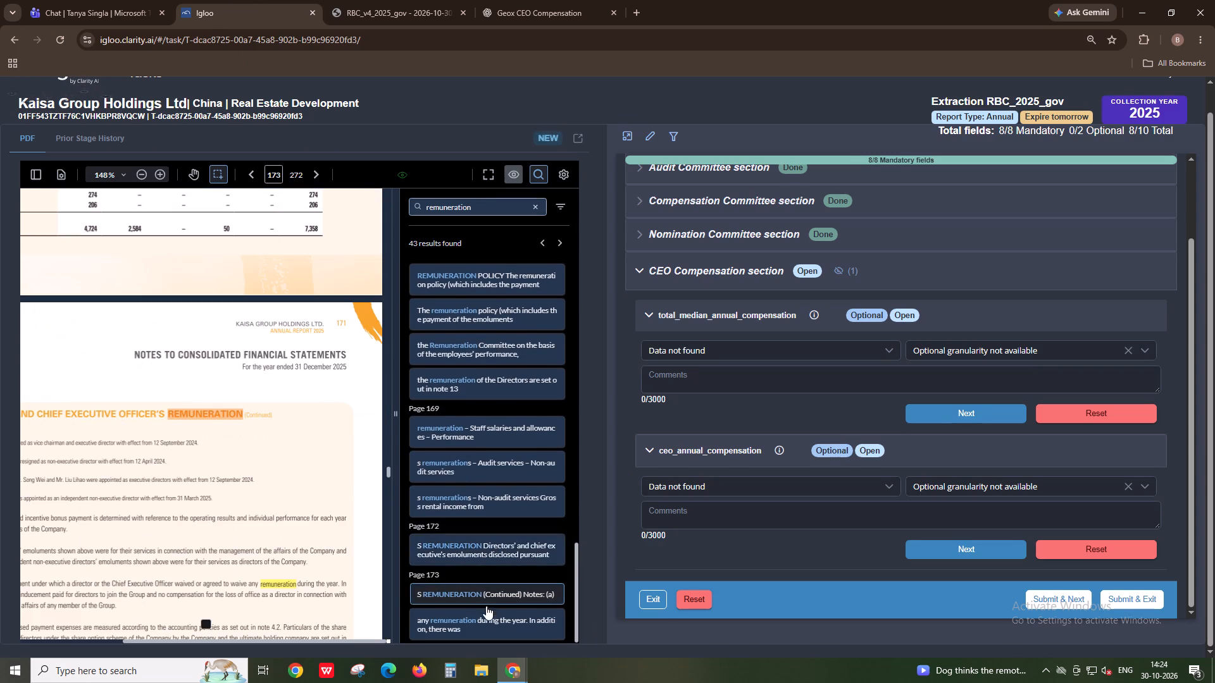
Return to the page 172 match, close the search results and examine the directors' and chief executive officer's remuneration table.
{"action": "left_click", "coordinate": [487, 616]}
{"action": "left_click", "coordinate": [479, 590]}
{"action": "left_click", "coordinate": [478, 554]}
{"action": "left_click", "coordinate": [542, 174]}
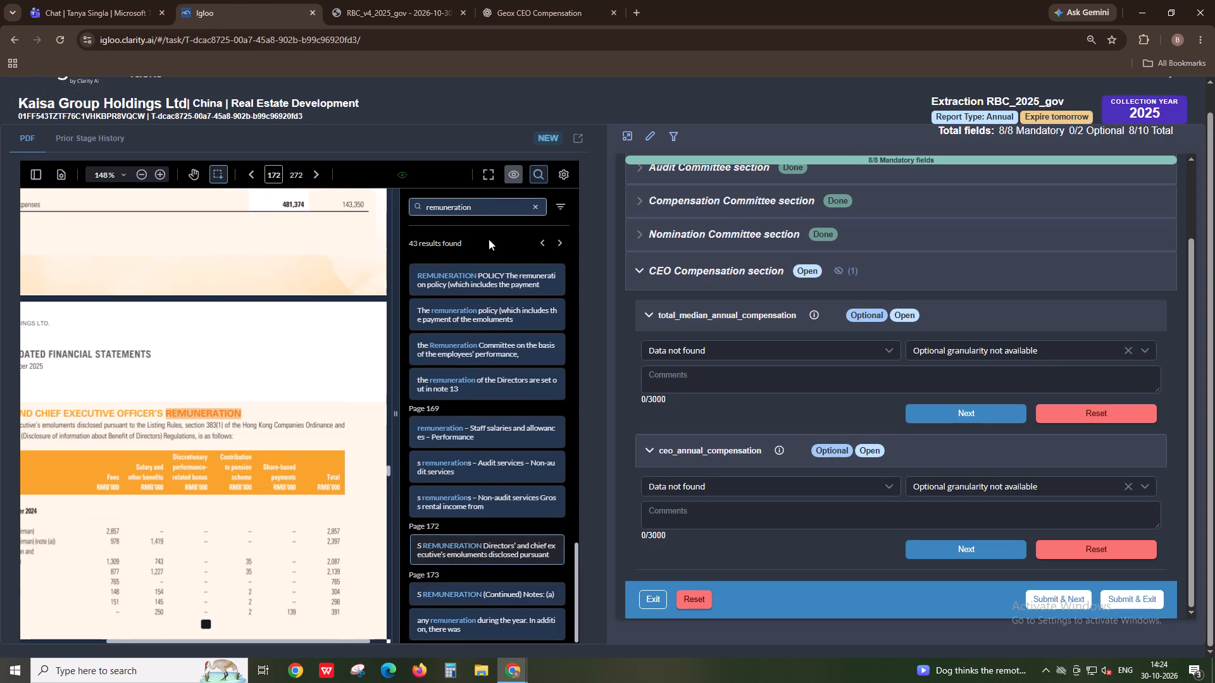
{"action": "scroll", "coordinate": [283, 472], "scroll_direction": "up", "scroll_amount": 2, "text": "ctrl"}
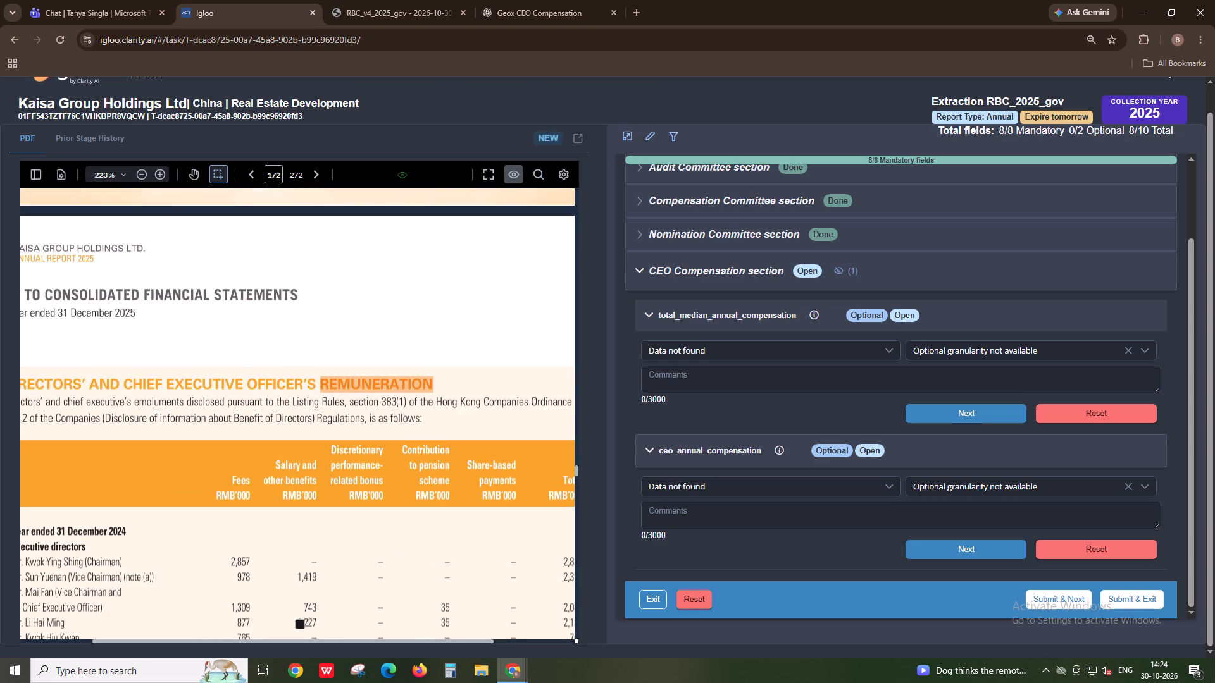
{"action": "scroll", "coordinate": [254, 471], "scroll_direction": "up", "scroll_amount": 2, "text": "shift"}
{"action": "scroll", "coordinate": [61, 533], "scroll_direction": "down", "scroll_amount": 2}
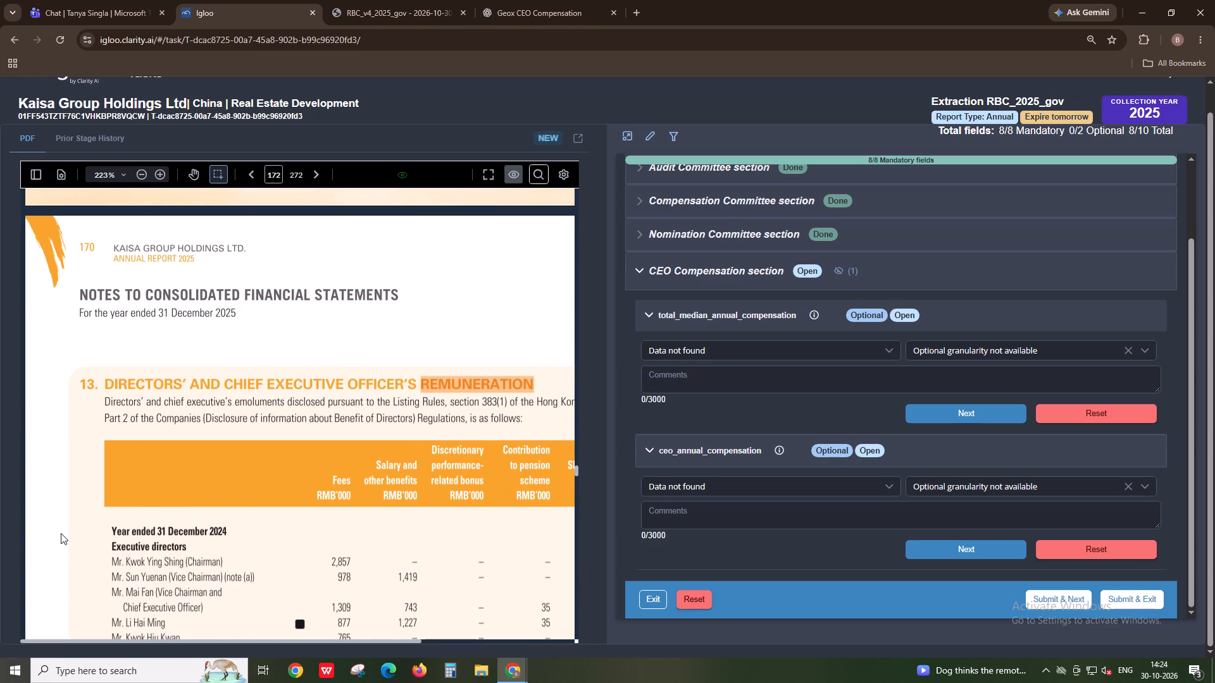
{"action": "scroll", "coordinate": [196, 506], "scroll_direction": "down", "scroll_amount": 7, "text": "shift"}
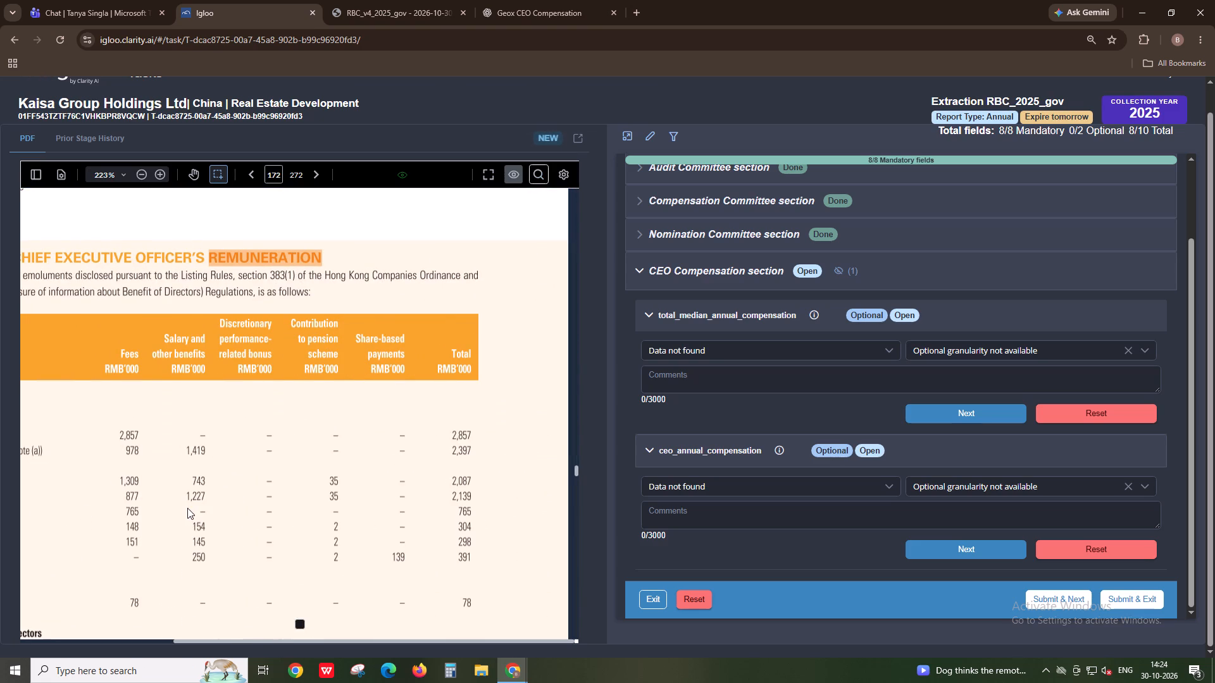
Set the ceo_annual_compensation status to Data found in the report.
{"action": "left_click", "coordinate": [790, 489]}
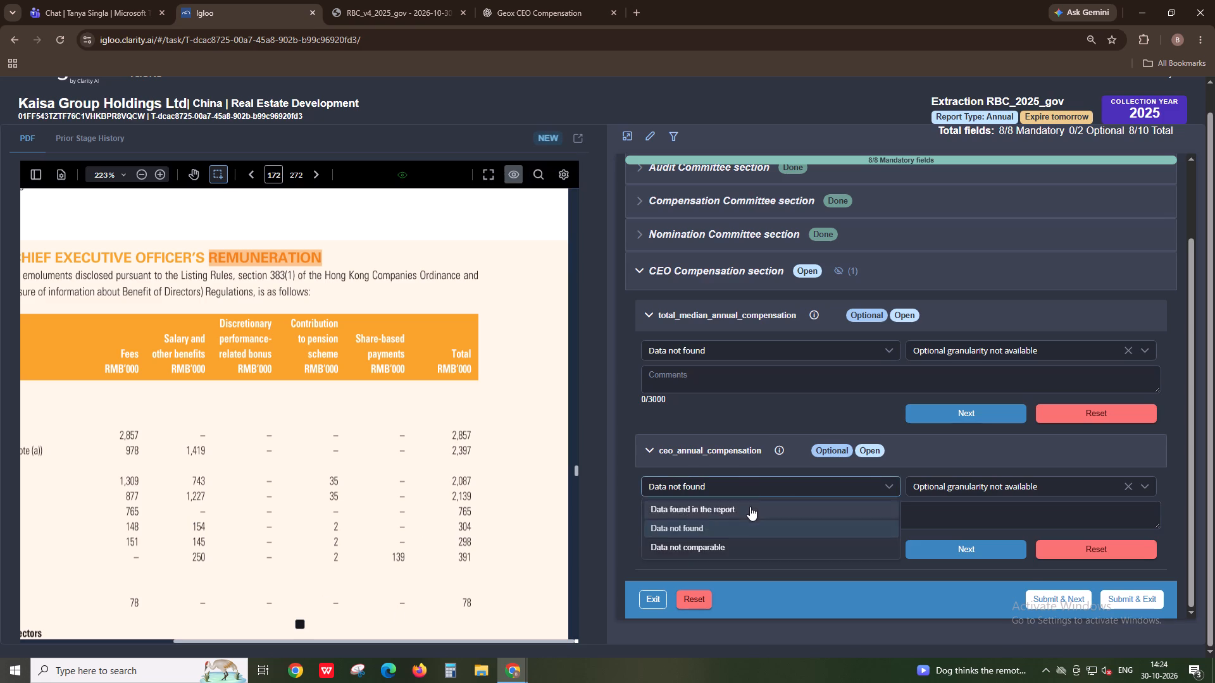
{"action": "left_click", "coordinate": [750, 507]}
{"action": "left_click", "coordinate": [823, 481]}
{"action": "left_click", "coordinate": [742, 524]}
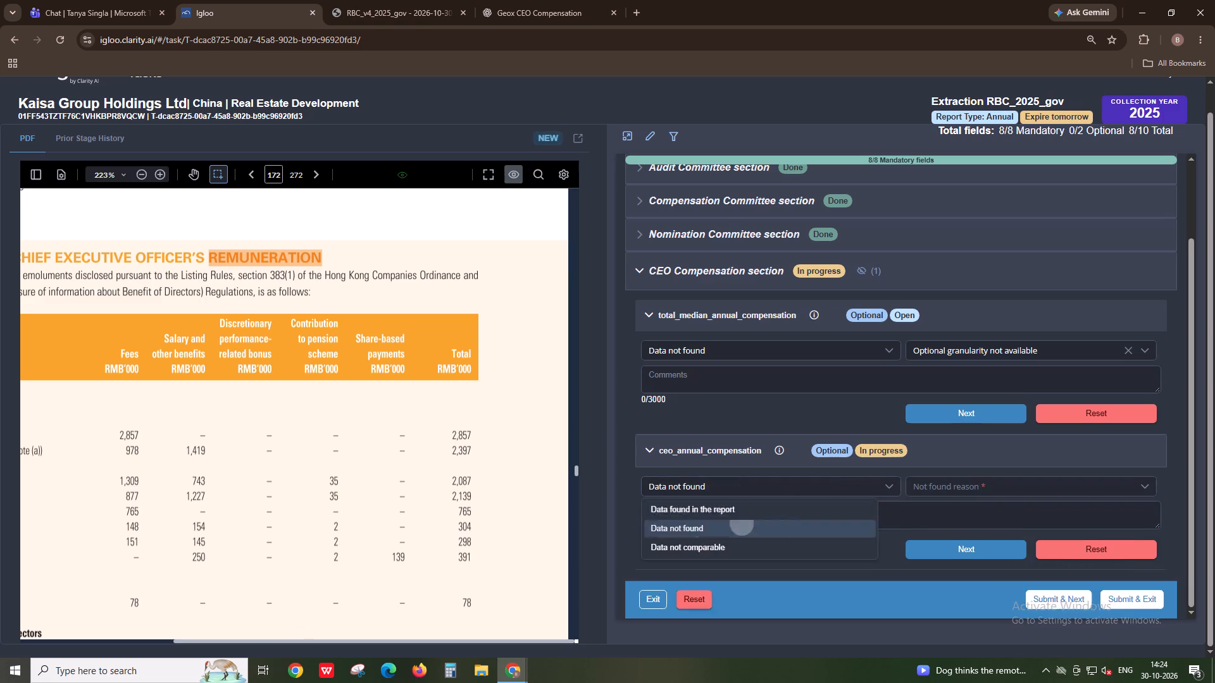
{"action": "left_click", "coordinate": [744, 503]}
{"action": "left_click", "coordinate": [728, 524]}
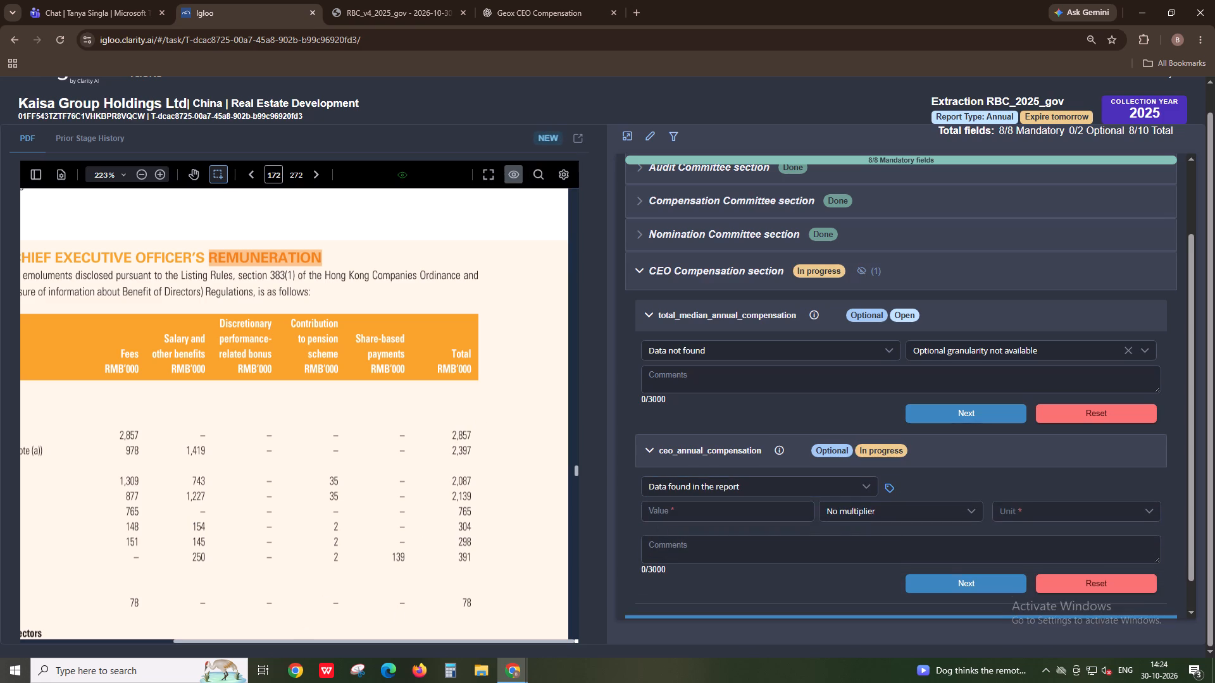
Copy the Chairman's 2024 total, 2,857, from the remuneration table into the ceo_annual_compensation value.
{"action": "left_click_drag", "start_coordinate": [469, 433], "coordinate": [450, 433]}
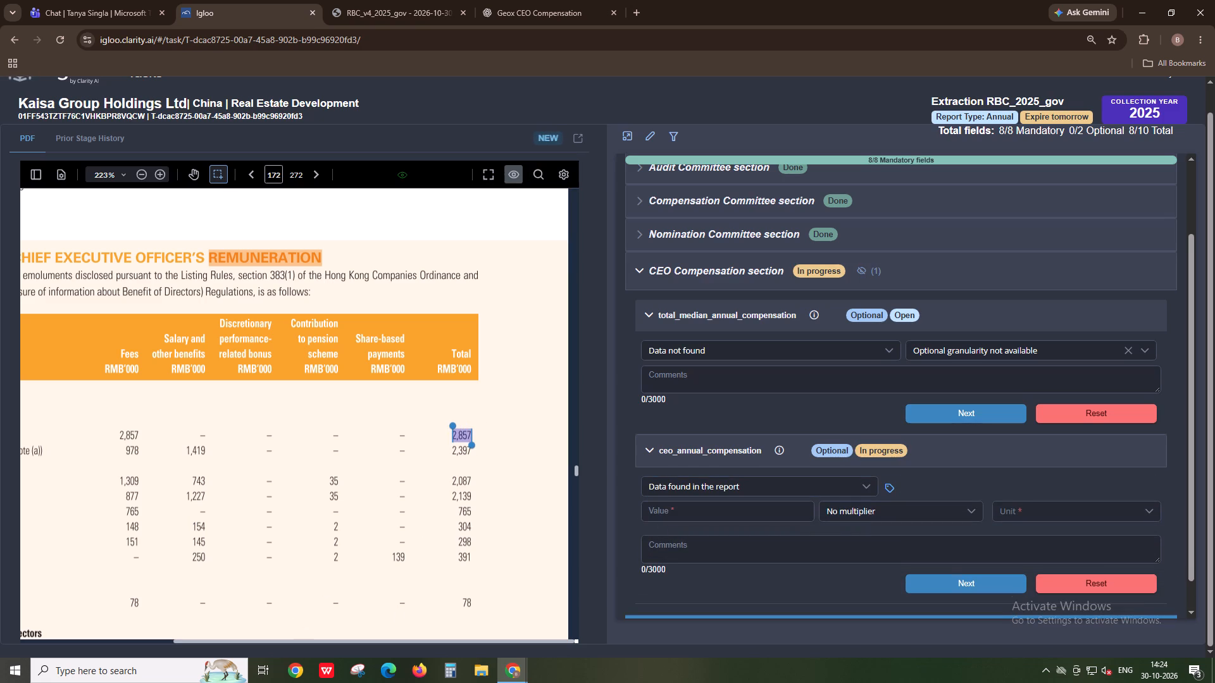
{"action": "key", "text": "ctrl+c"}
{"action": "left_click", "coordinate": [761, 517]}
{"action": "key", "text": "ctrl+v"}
{"action": "scroll", "coordinate": [407, 473], "scroll_direction": "up", "scroll_amount": 2, "text": "shift"}
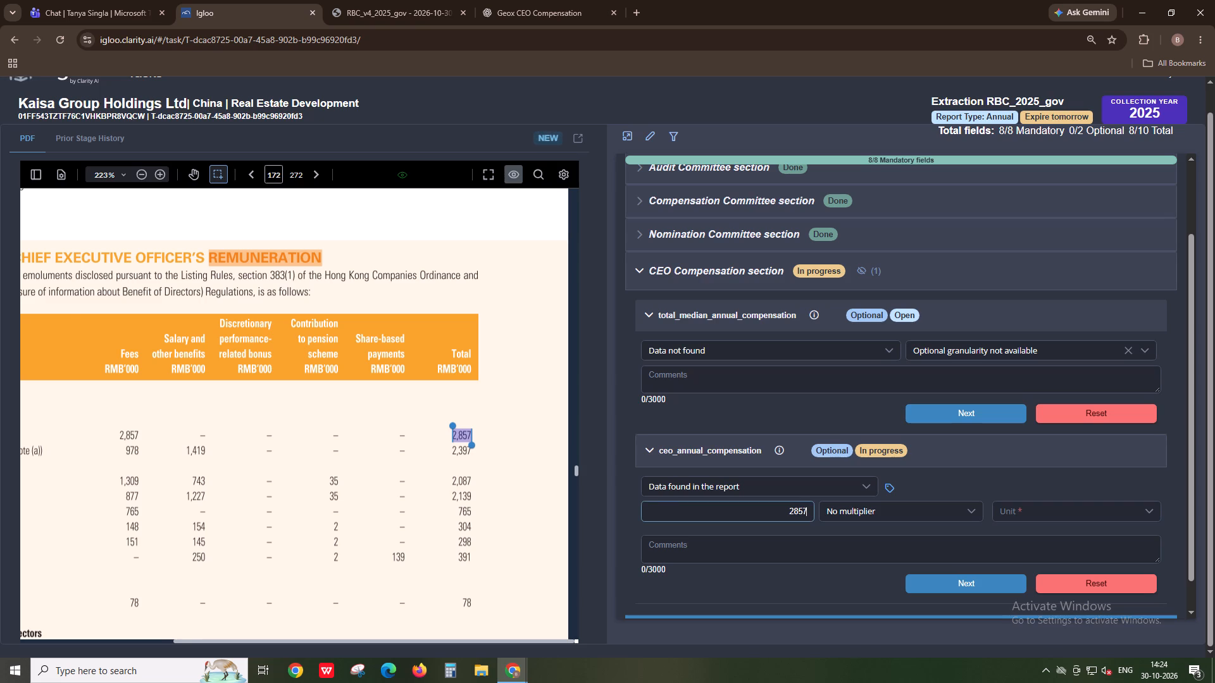
{"action": "scroll", "coordinate": [407, 473], "scroll_direction": "up", "scroll_amount": 5, "text": "shift"}
{"action": "scroll", "coordinate": [407, 468], "scroll_direction": "down", "scroll_amount": 3}
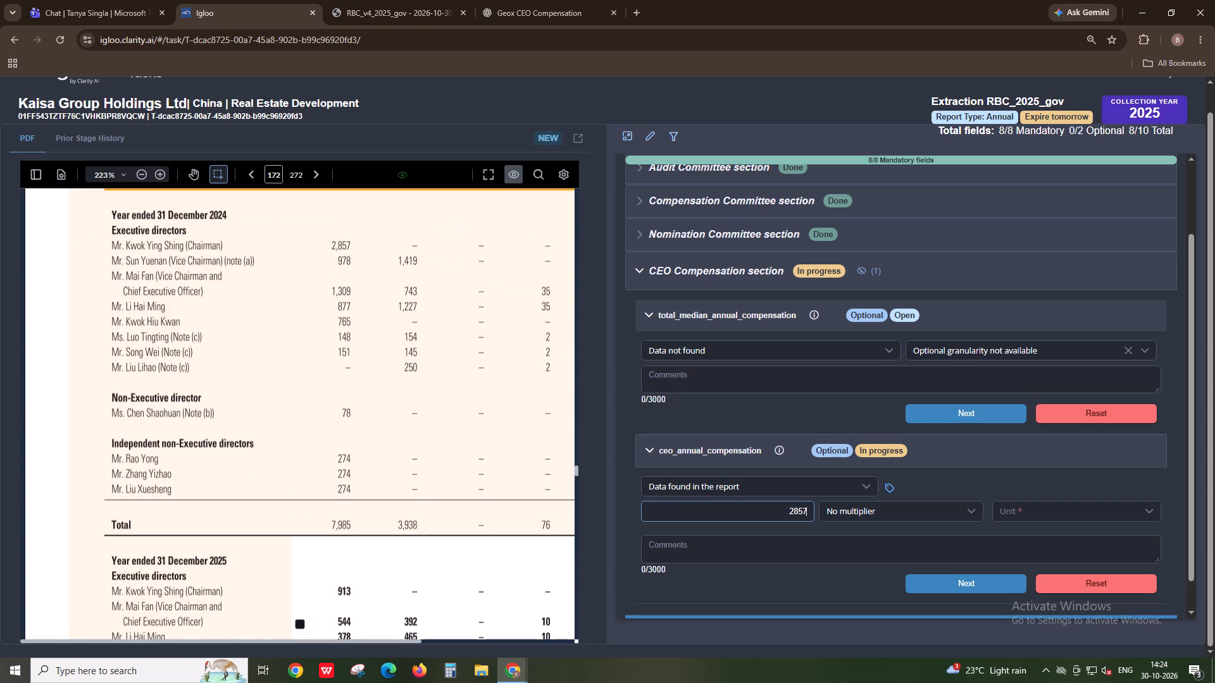
{"action": "scroll", "coordinate": [407, 468], "scroll_direction": "down", "scroll_amount": 5}
{"action": "scroll", "coordinate": [407, 468], "scroll_direction": "up", "scroll_amount": 7}
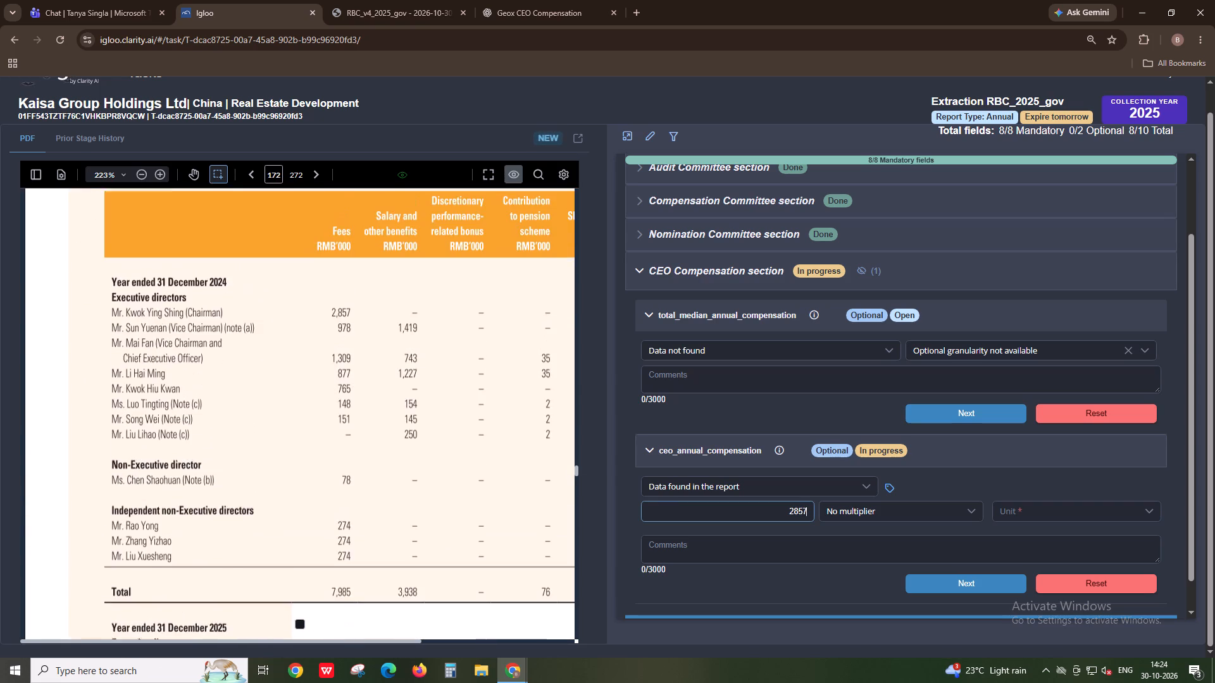
{"action": "scroll", "coordinate": [407, 468], "scroll_direction": "down", "scroll_amount": 2}
{"action": "scroll", "coordinate": [407, 468], "scroll_direction": "down", "scroll_amount": 5, "text": "shift"}
{"action": "scroll", "coordinate": [407, 468], "scroll_direction": "up", "scroll_amount": 3, "text": "shift"}
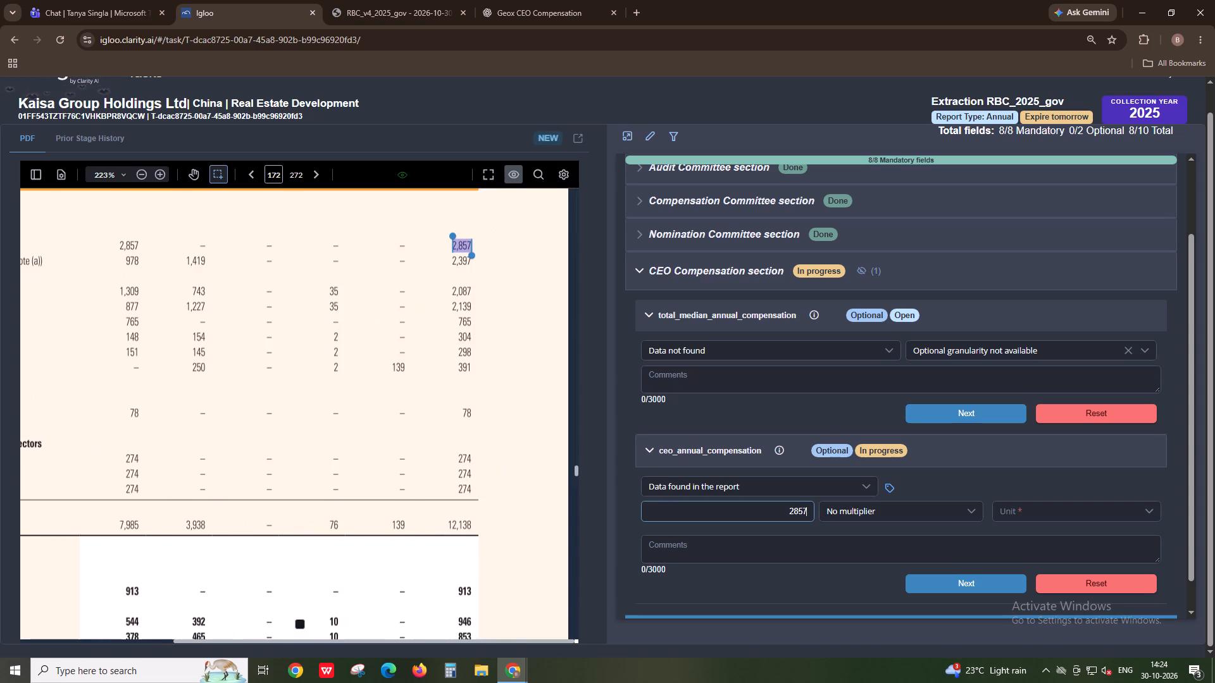
{"action": "scroll", "coordinate": [407, 468], "scroll_direction": "up", "scroll_amount": 1, "text": "shift"}
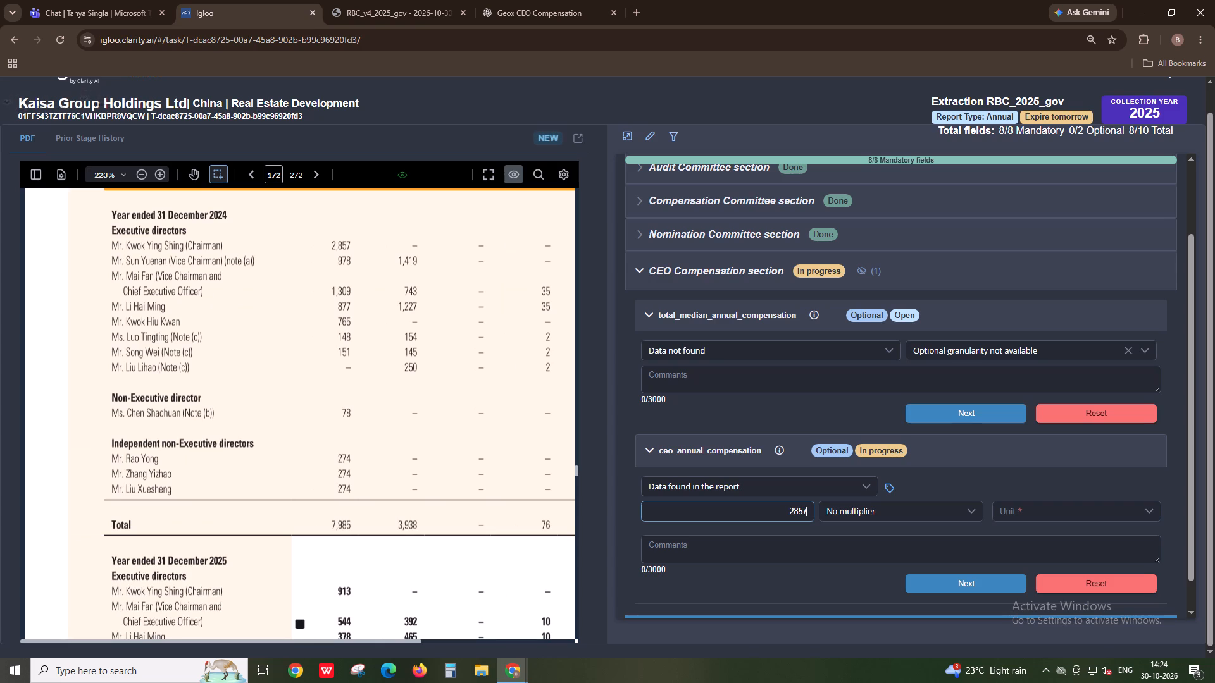
{"action": "scroll", "coordinate": [407, 468], "scroll_direction": "down", "scroll_amount": 4, "text": "shift"}
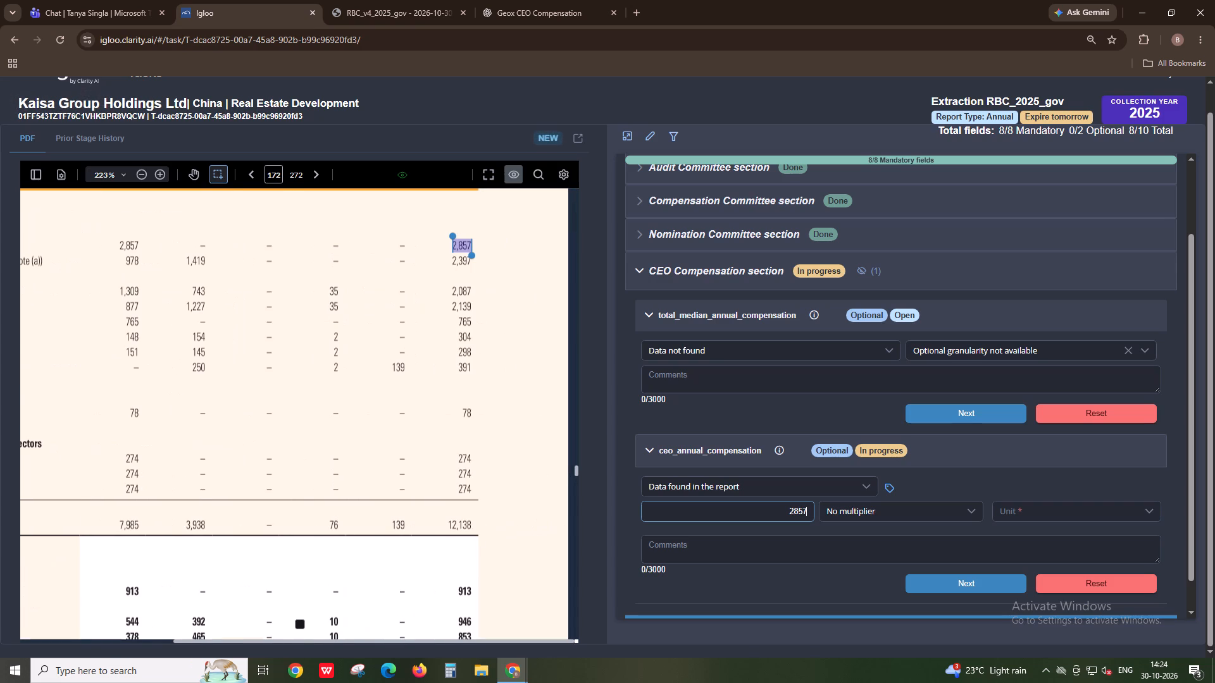
{"action": "scroll", "coordinate": [407, 468], "scroll_direction": "down", "scroll_amount": 3}
{"action": "scroll", "coordinate": [407, 468], "scroll_direction": "up", "scroll_amount": 5, "text": "shift"}
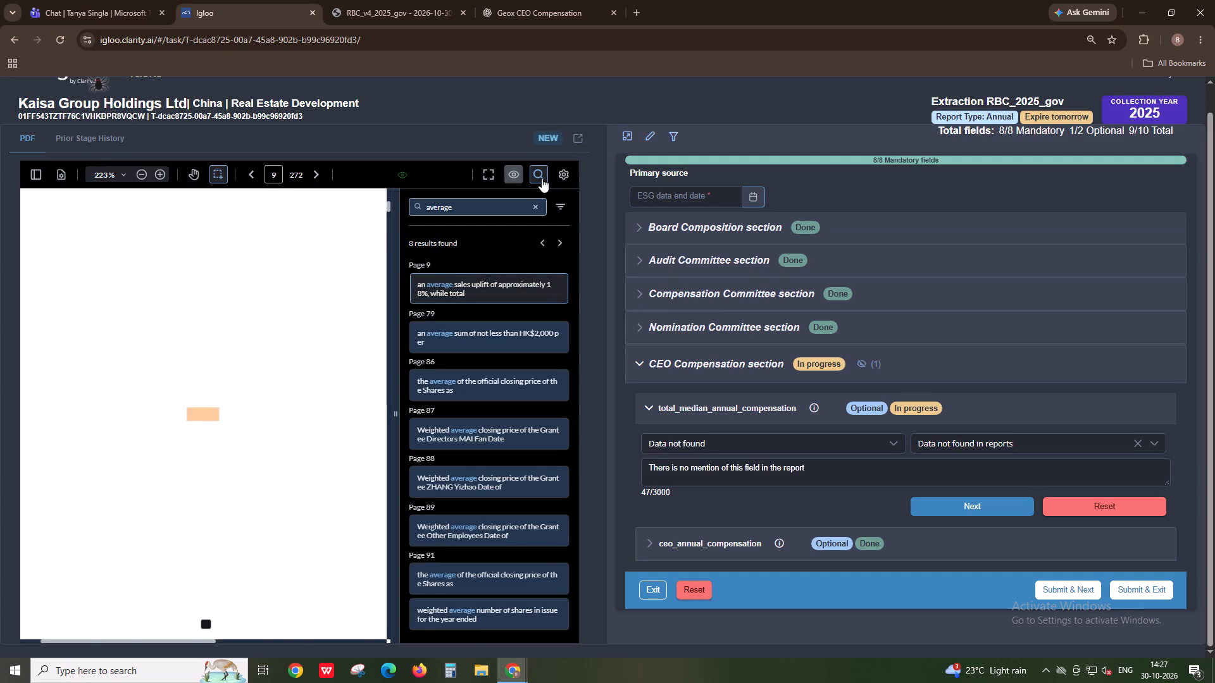
{"action": "key", "text": "Return"}
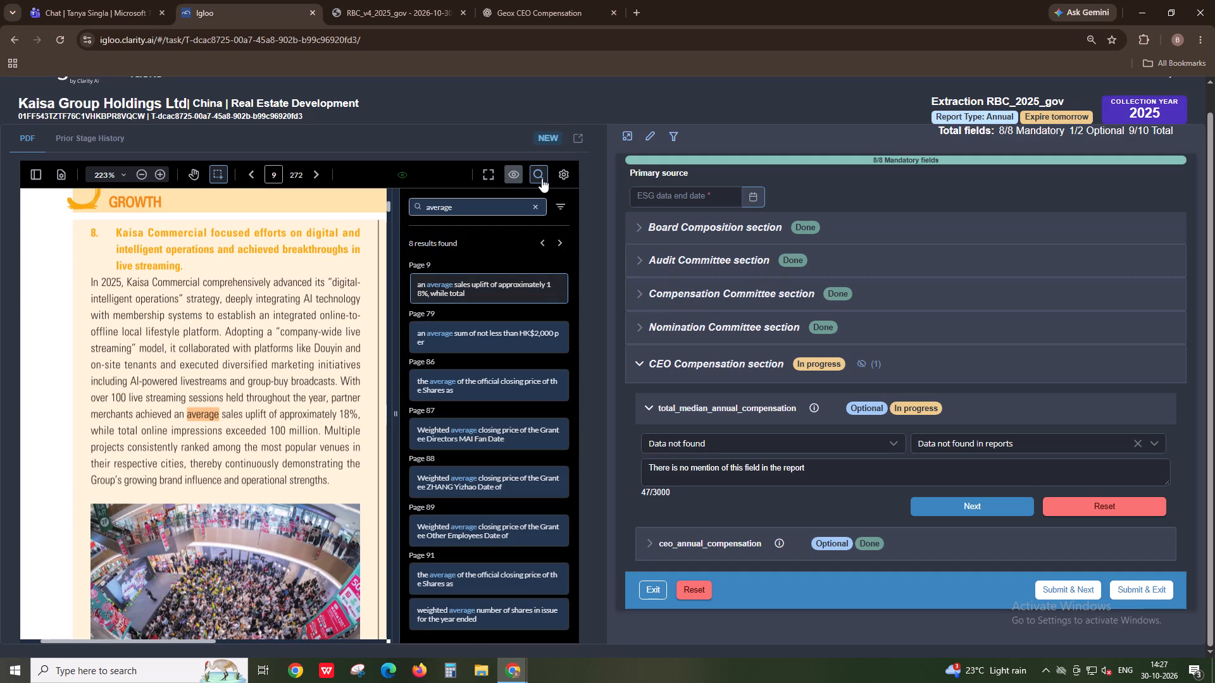
{"action": "left_click", "coordinate": [450, 348]}
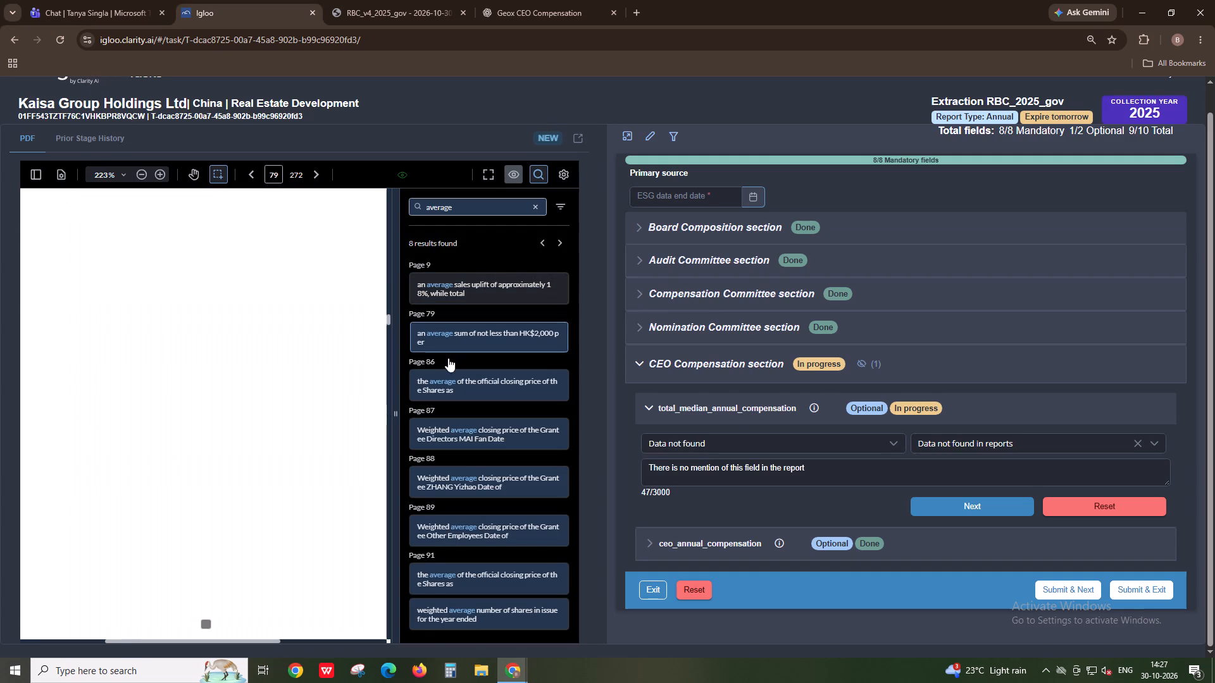
{"action": "scroll", "coordinate": [490, 446], "scroll_direction": "down", "scroll_amount": 1}
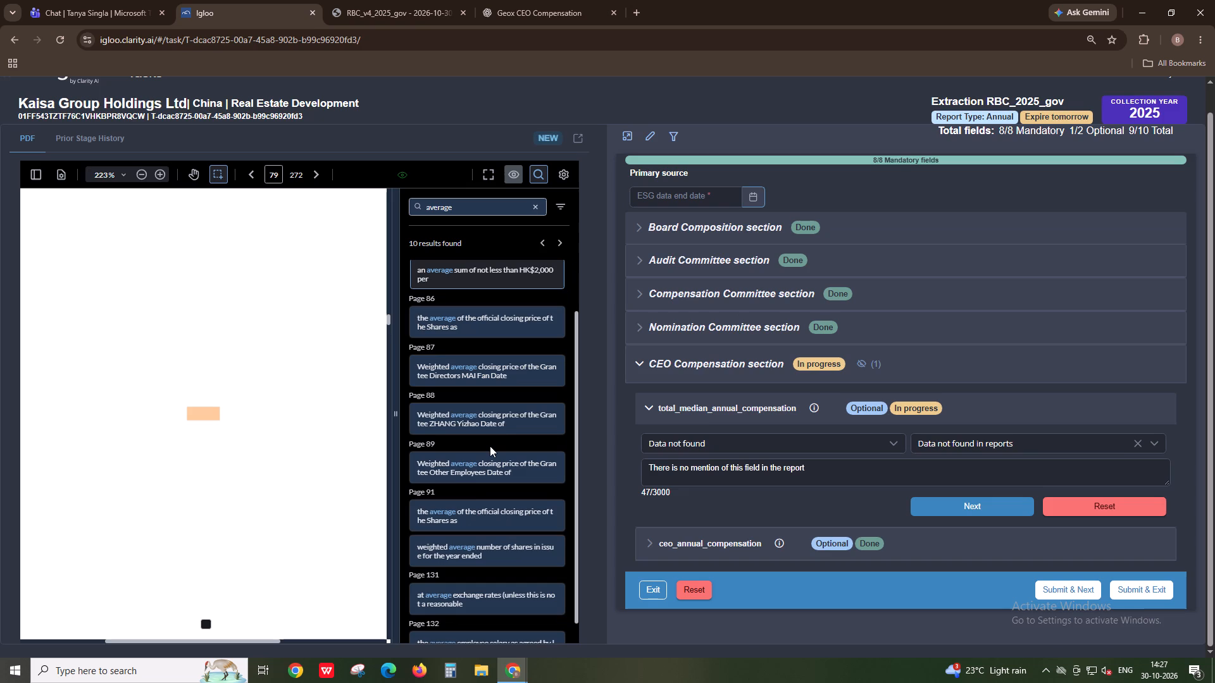
{"action": "scroll", "coordinate": [490, 446], "scroll_direction": "down", "scroll_amount": 2}
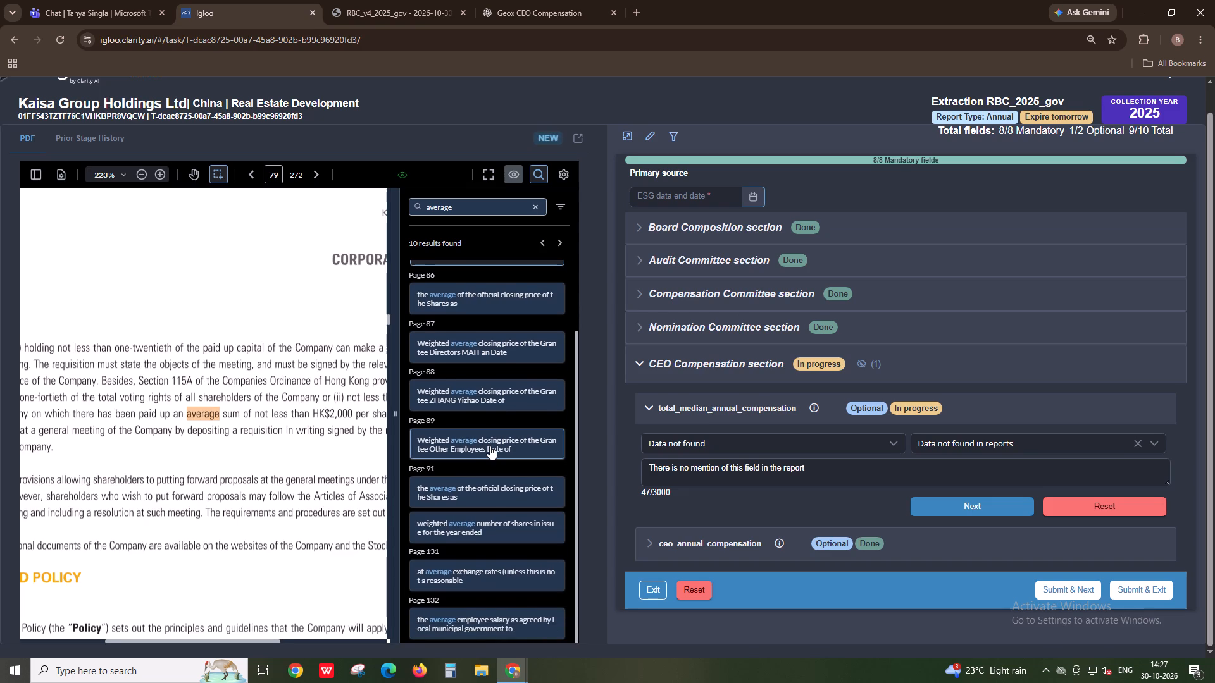
{"action": "left_click", "coordinate": [523, 622]}
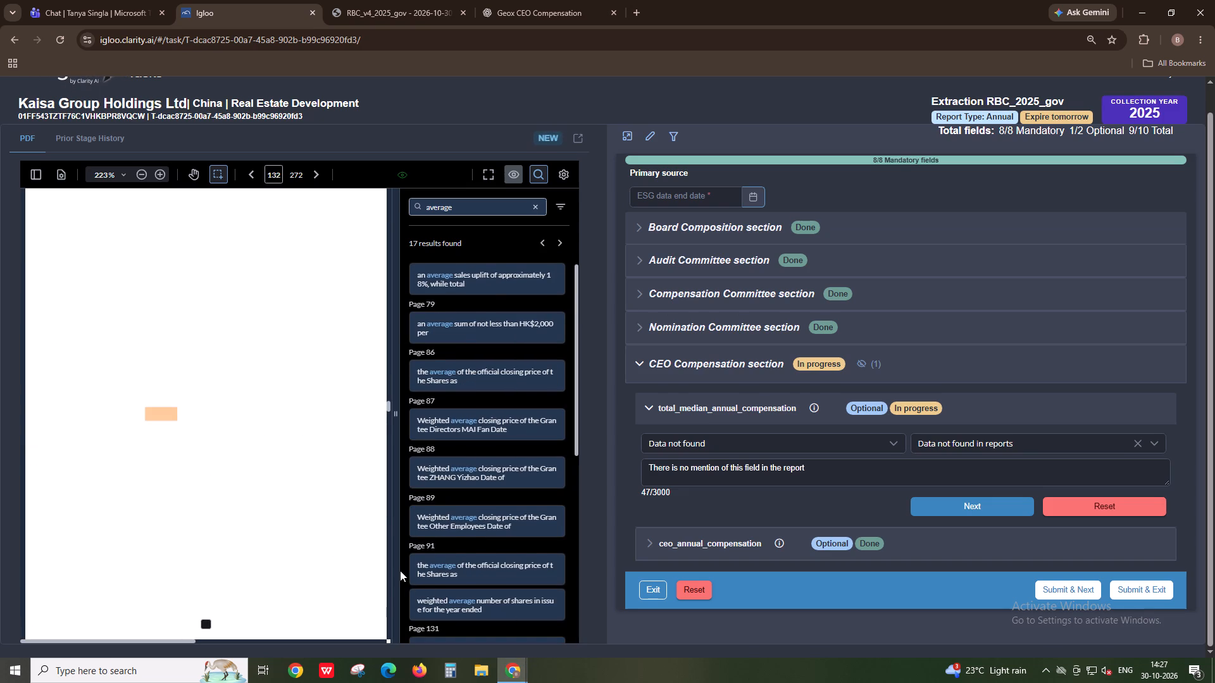
{"action": "scroll", "coordinate": [271, 516], "scroll_direction": "down", "scroll_amount": 2, "text": "ctrl"}
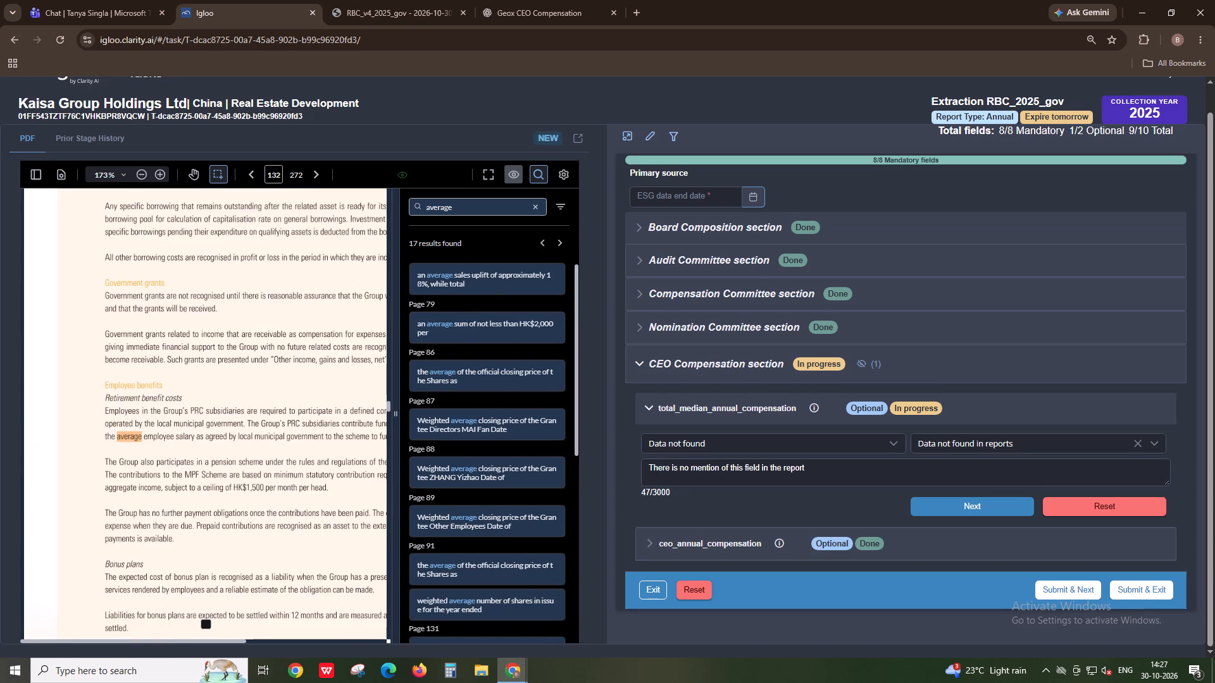
{"action": "scroll", "coordinate": [271, 516], "scroll_direction": "down", "scroll_amount": 5, "text": "shift"}
{"action": "scroll", "coordinate": [271, 516], "scroll_direction": "up", "scroll_amount": 3, "text": "shift"}
{"action": "left_click", "coordinate": [536, 174]}
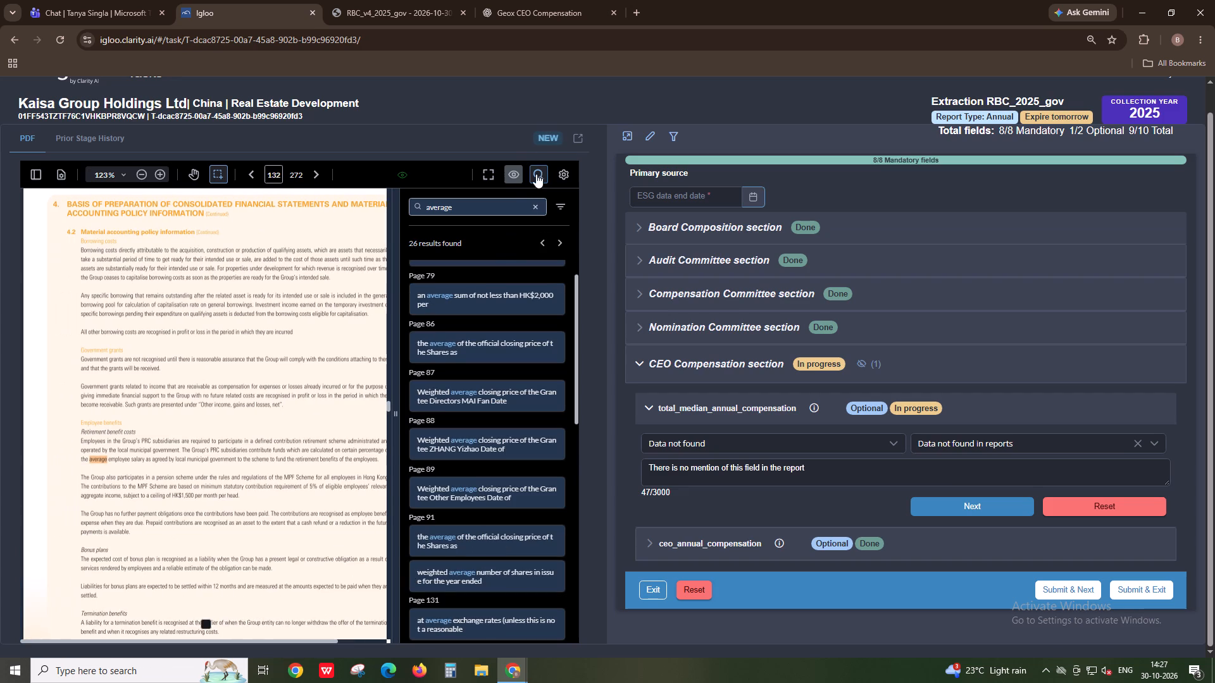
{"action": "scroll", "coordinate": [809, 479], "scroll_direction": "down", "scroll_amount": 1}
Complete the total_median_annual_compensation field.
{"action": "left_click", "coordinate": [932, 502]}
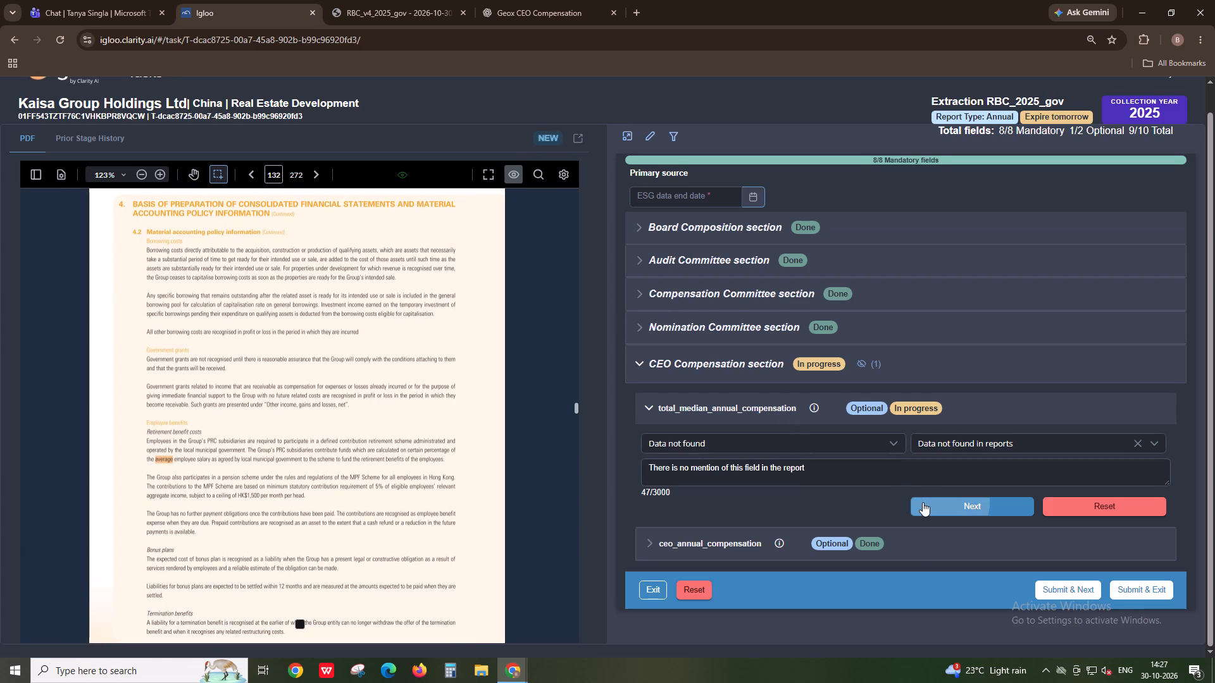
Switch to the tracking spreadsheet and paste the company name Kaisa Group Holdings Ltd into cell E213 of the Governance Tracking sheet.
{"action": "left_click", "coordinate": [39, 97], "text": "alt"}
{"action": "key", "text": "alt+Tab"}
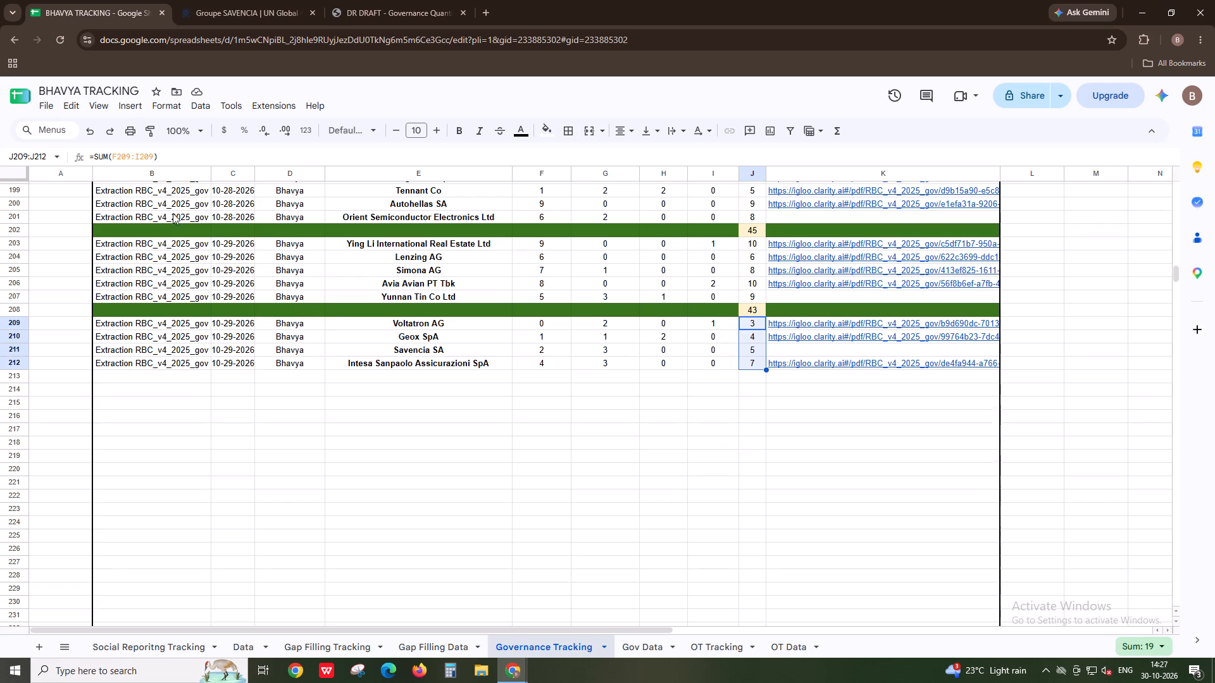
{"action": "left_click", "coordinate": [354, 372]}
{"action": "key", "text": "ctrl+b"}
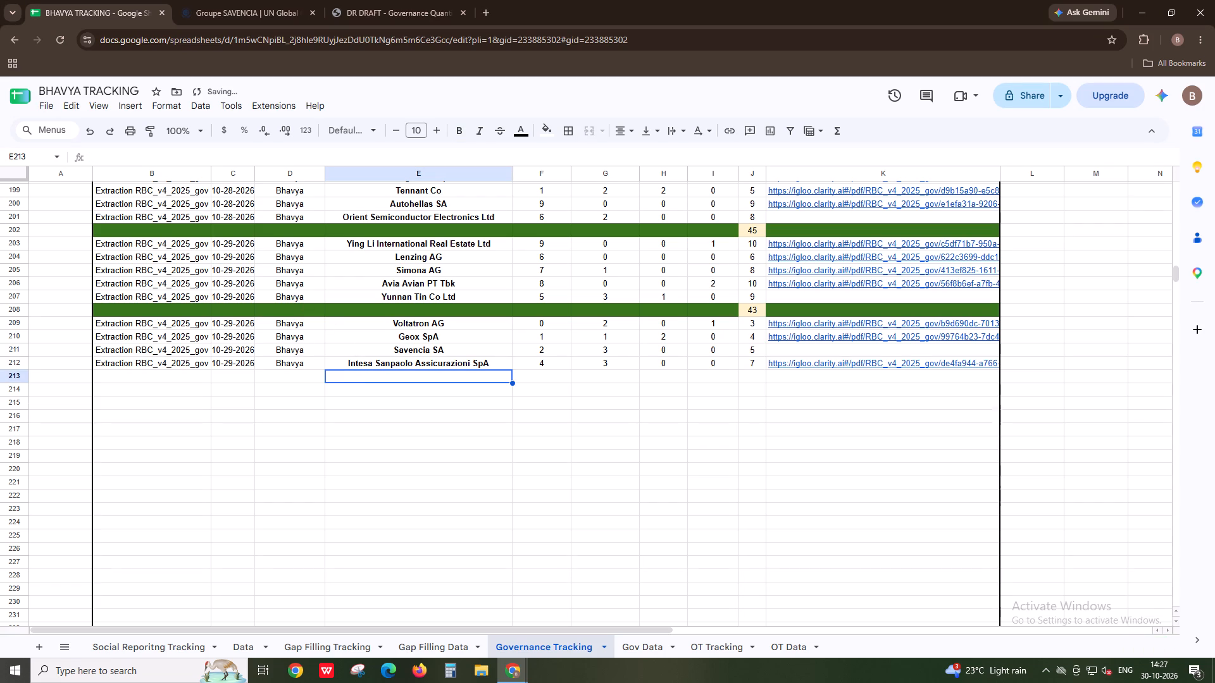
{"action": "key", "text": "ctrl+b"}
{"action": "key", "text": "ctrl+v"}
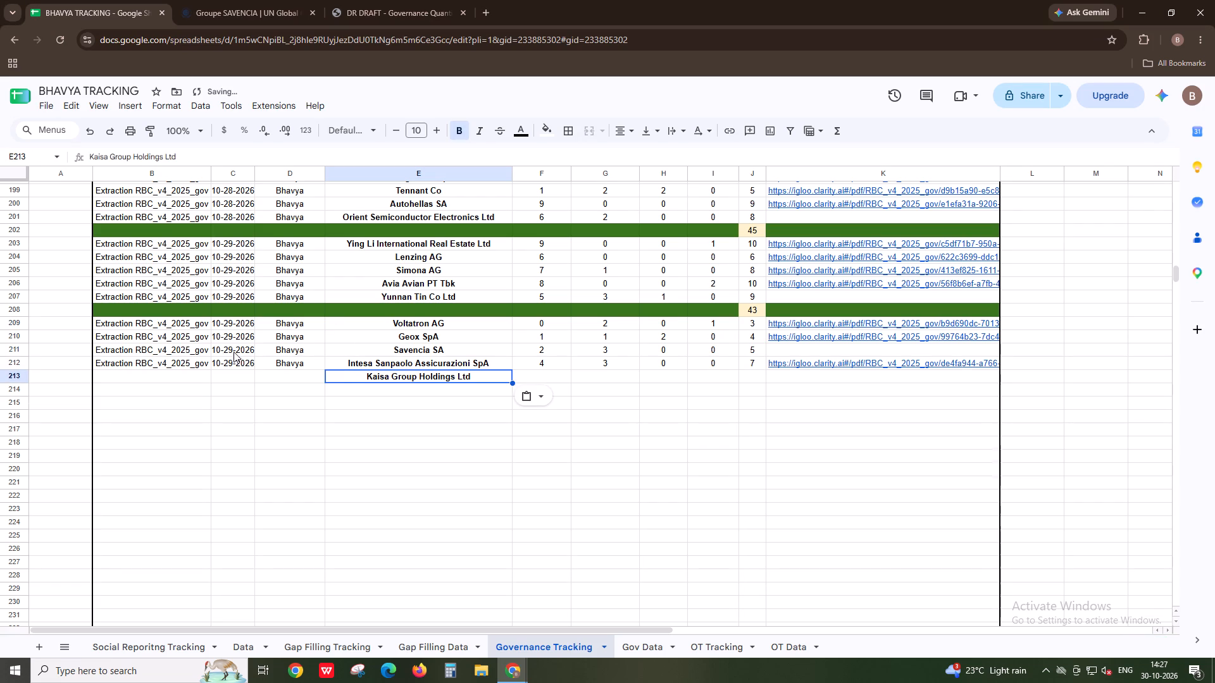
Fill the extraction type, date and analyst cells B212:D212 down into row 213.
{"action": "left_click_drag", "start_coordinate": [196, 362], "coordinate": [280, 374]}
{"action": "key", "text": "ctrl+d"}
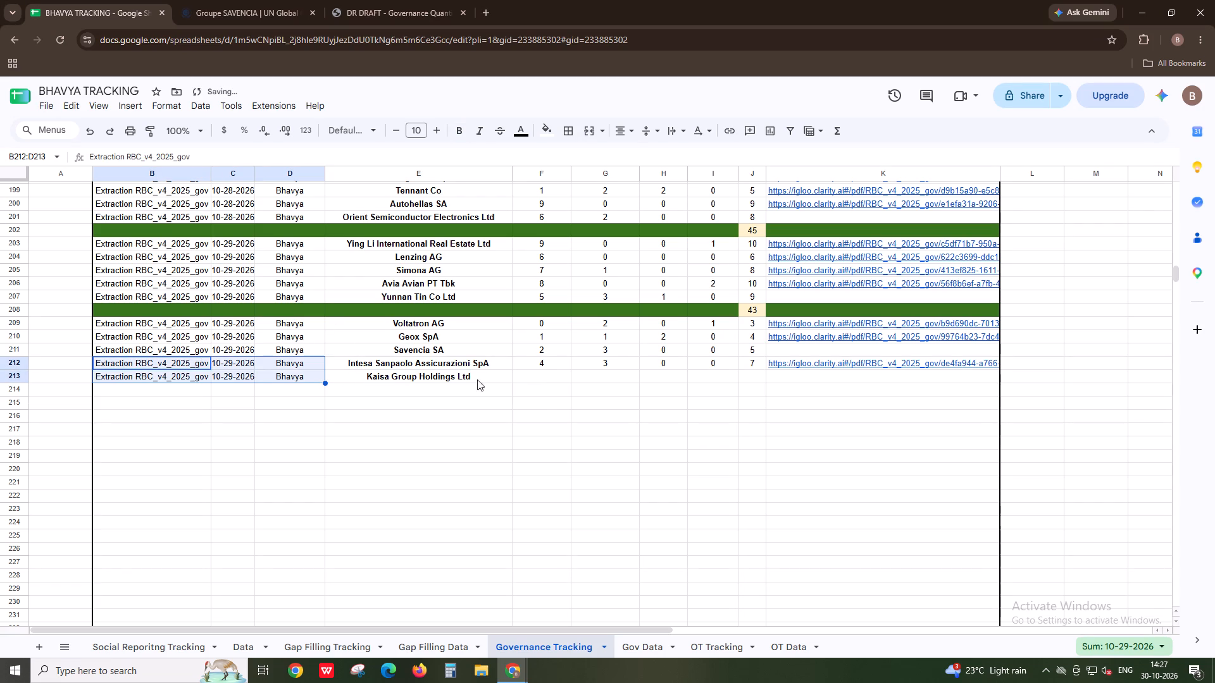
Fill the row total formula from J212 down into J213 for the Kaisa Group Holdings Ltd row.
{"action": "left_click", "coordinate": [743, 361]}
{"action": "left_click_drag", "start_coordinate": [747, 361], "coordinate": [745, 381]}
{"action": "key", "text": "d"}
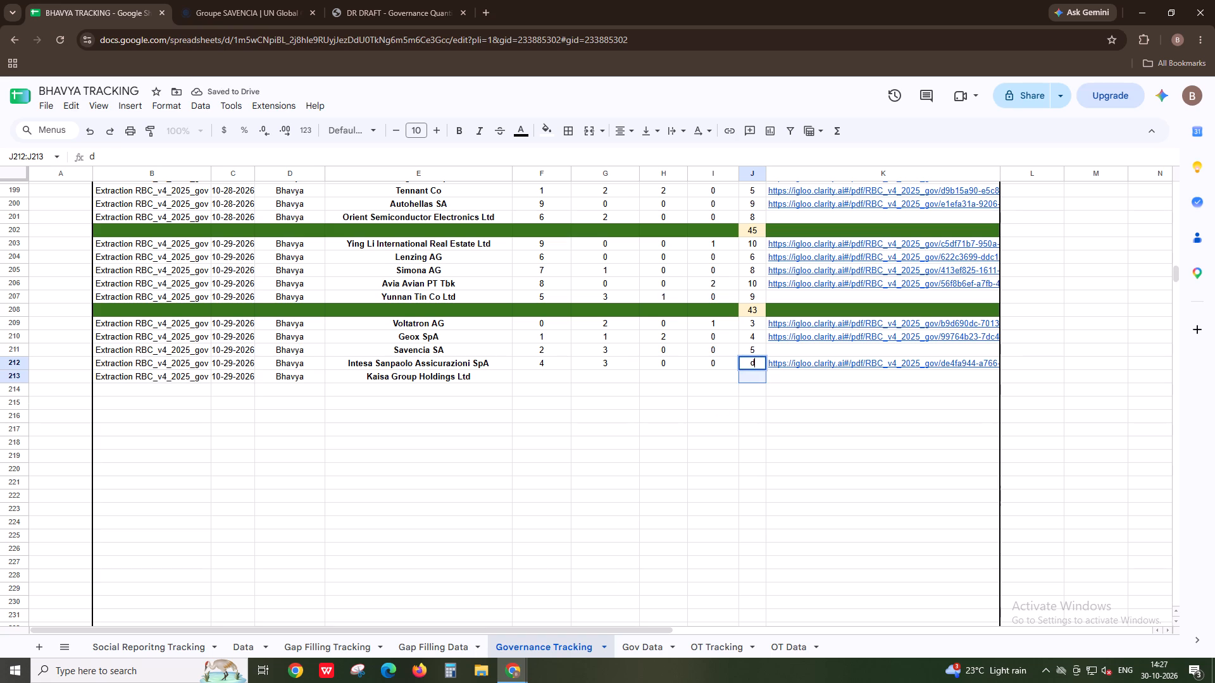
{"action": "left_click_drag", "start_coordinate": [755, 363], "coordinate": [756, 371]}
{"action": "key", "text": "Escape"}
{"action": "key", "text": "ctrl+d"}
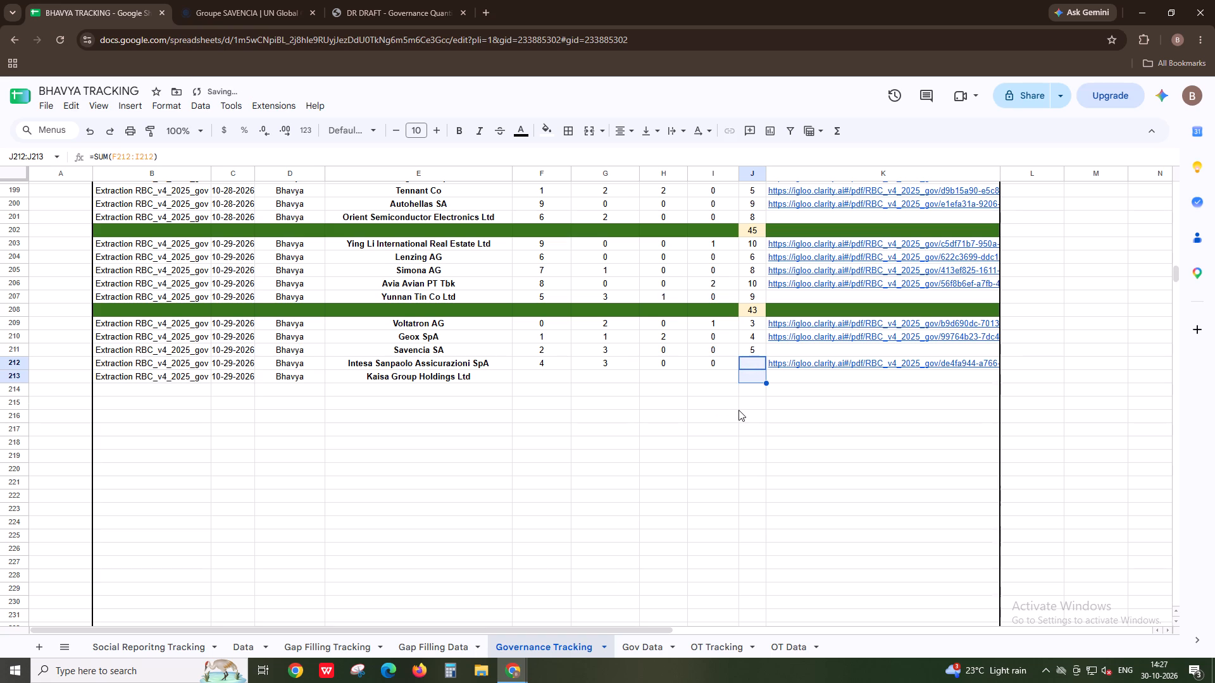
Add the company name Kaisa Group Holdings Ltd in cell A524 of the Gov Data sheet.
{"action": "left_click", "coordinate": [651, 641]}
{"action": "scroll", "coordinate": [108, 538], "scroll_direction": "down", "scroll_amount": 5}
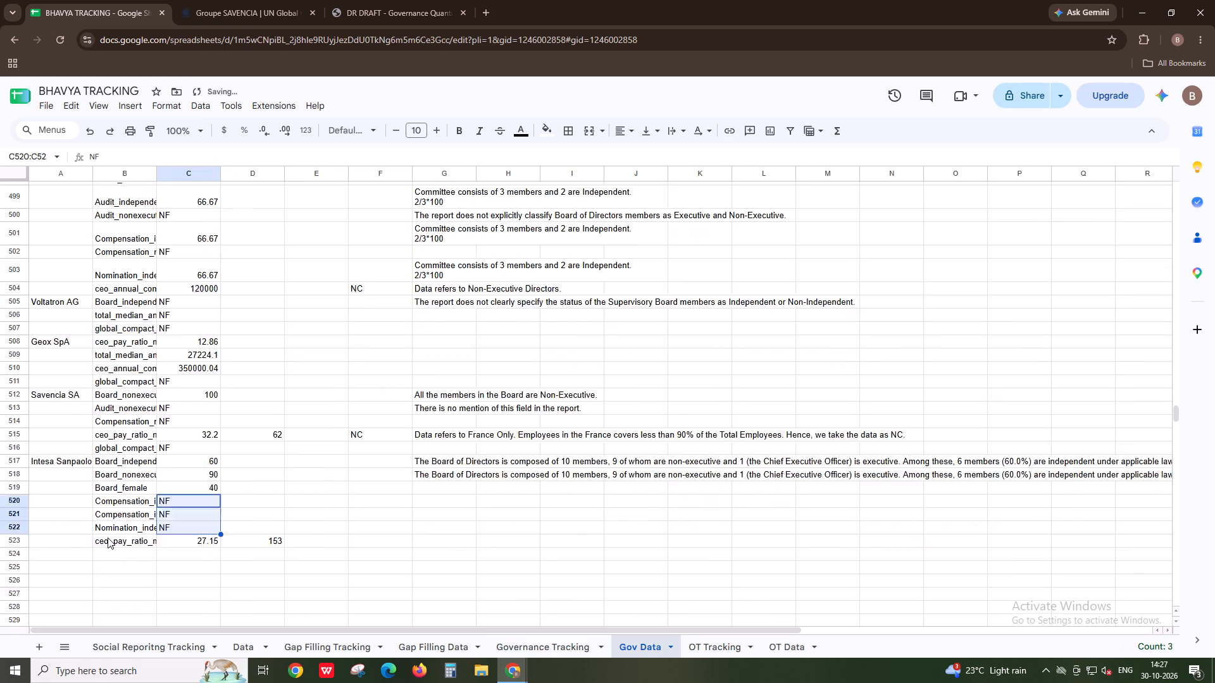
{"action": "left_click", "coordinate": [58, 302]}
{"action": "key", "text": "ctrl+v"}
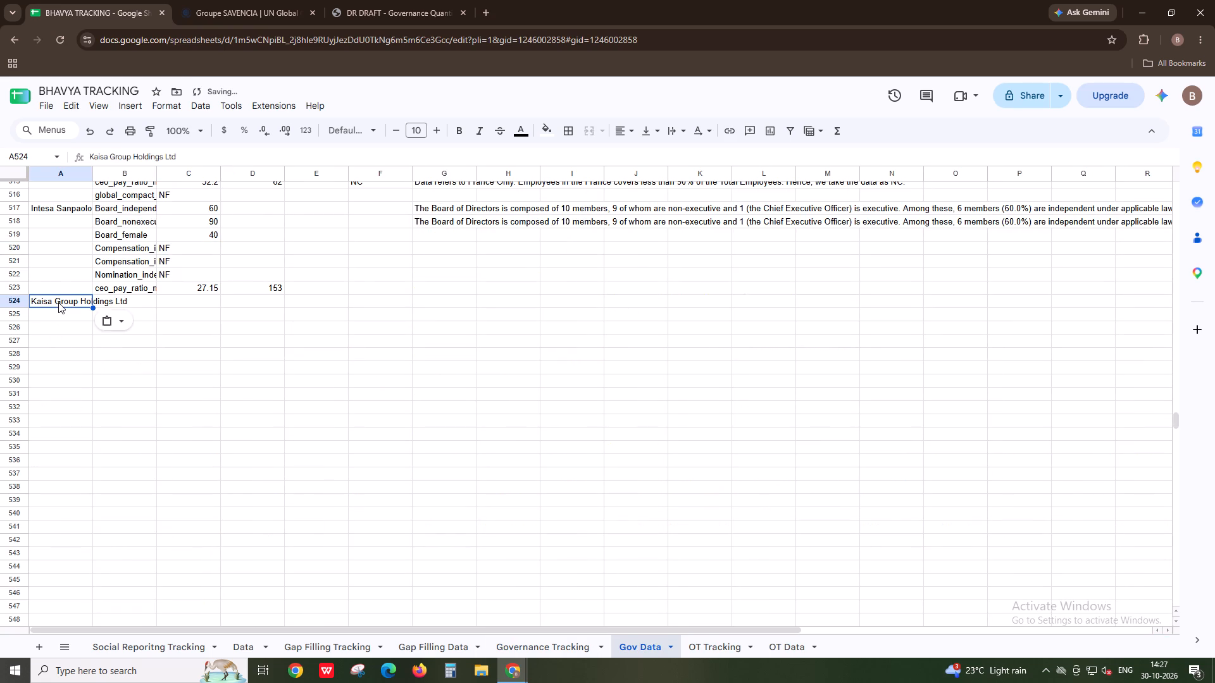
Copy the Board_independence field name and its value 36.36 from Igloo into B524 and C524 of the Gov Data sheet.
{"action": "key", "text": "alt+Tab"}
{"action": "left_click", "coordinate": [818, 234]}
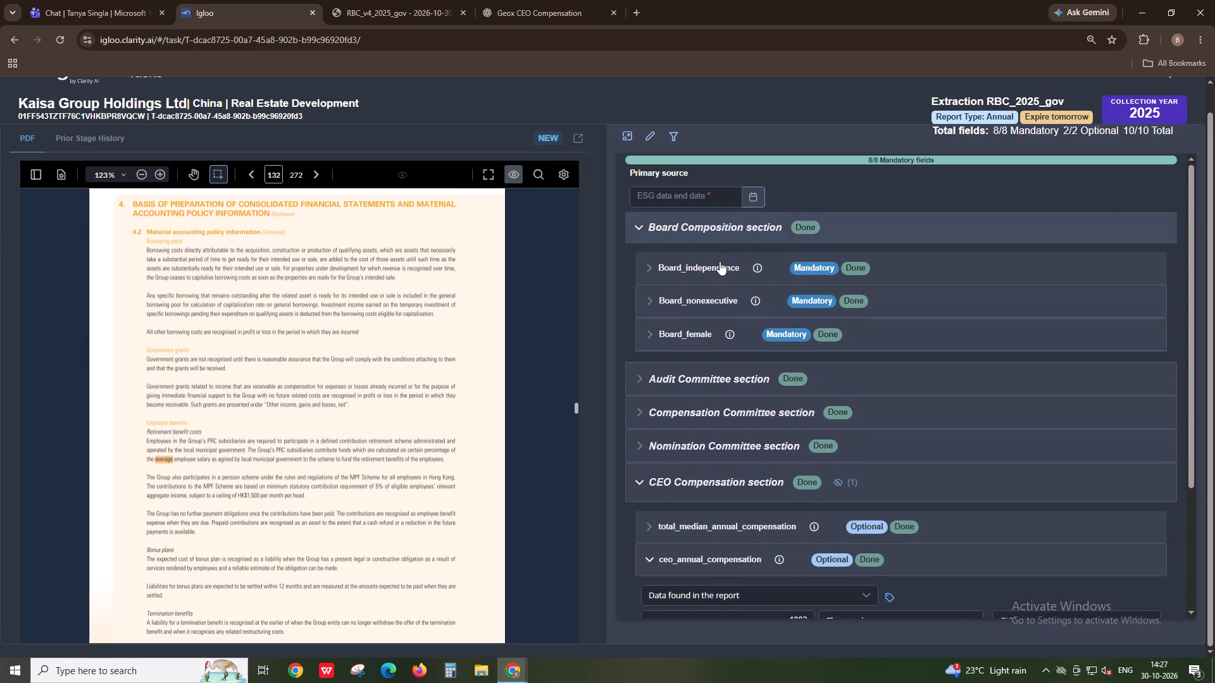
{"action": "left_click", "coordinate": [720, 268], "text": "alt"}
{"action": "key", "text": "alt+Tab"}
{"action": "left_click", "coordinate": [150, 308]}
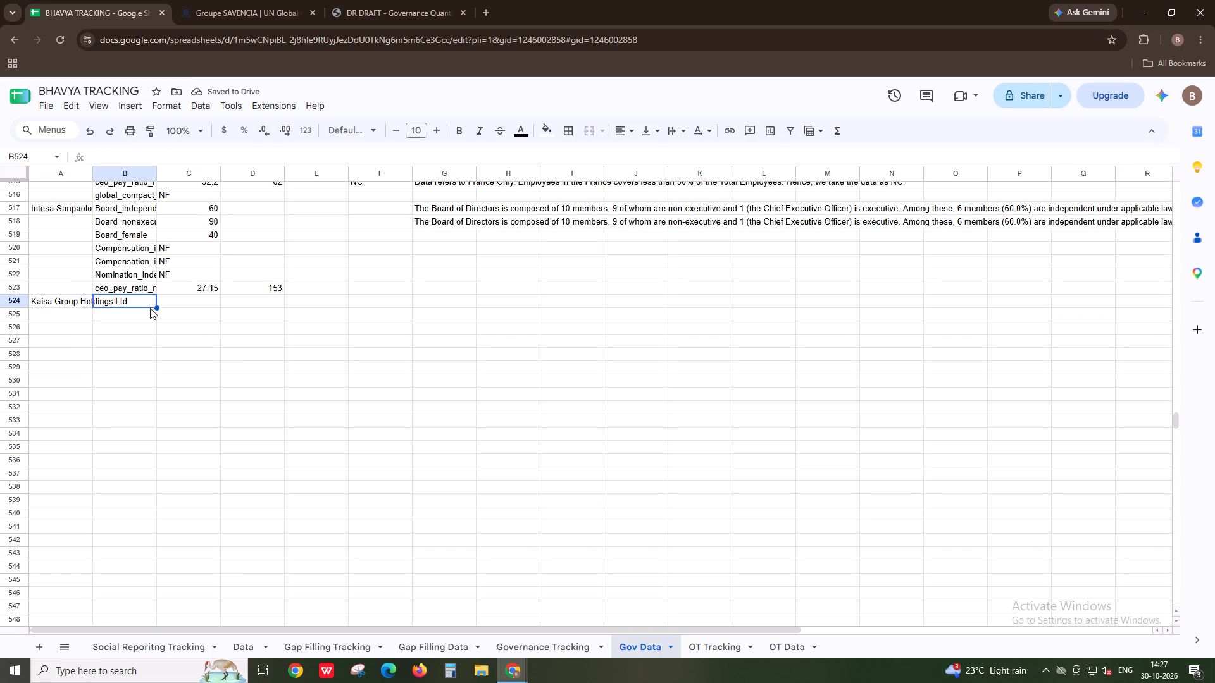
{"action": "key", "text": "ctrl+v"}
{"action": "key", "text": "alt+Tab"}
{"action": "left_click", "coordinate": [687, 373], "text": "alt"}
{"action": "key", "text": "alt+Tab"}
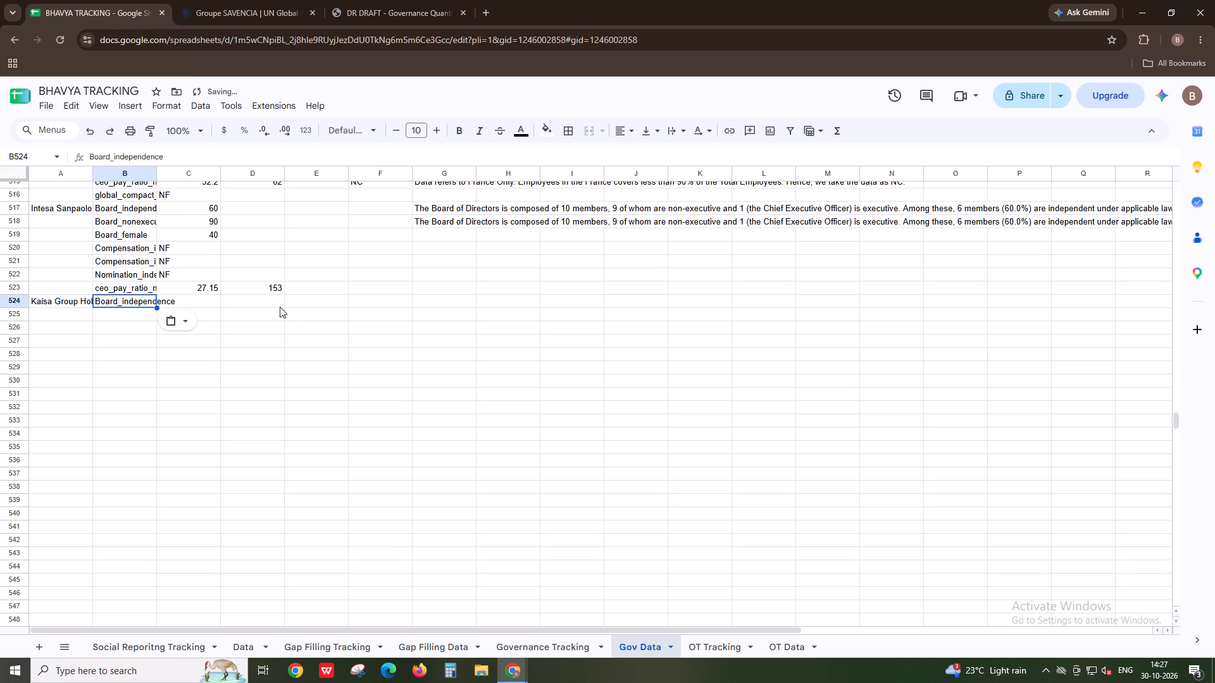
{"action": "left_click", "coordinate": [210, 300]}
{"action": "key", "text": "ctrl+v"}
Copy the Board_independence comment about 11 members, 4 of them independent (4/11*100), from Igloo into cell G524.
{"action": "key", "text": "alt+Tab"}
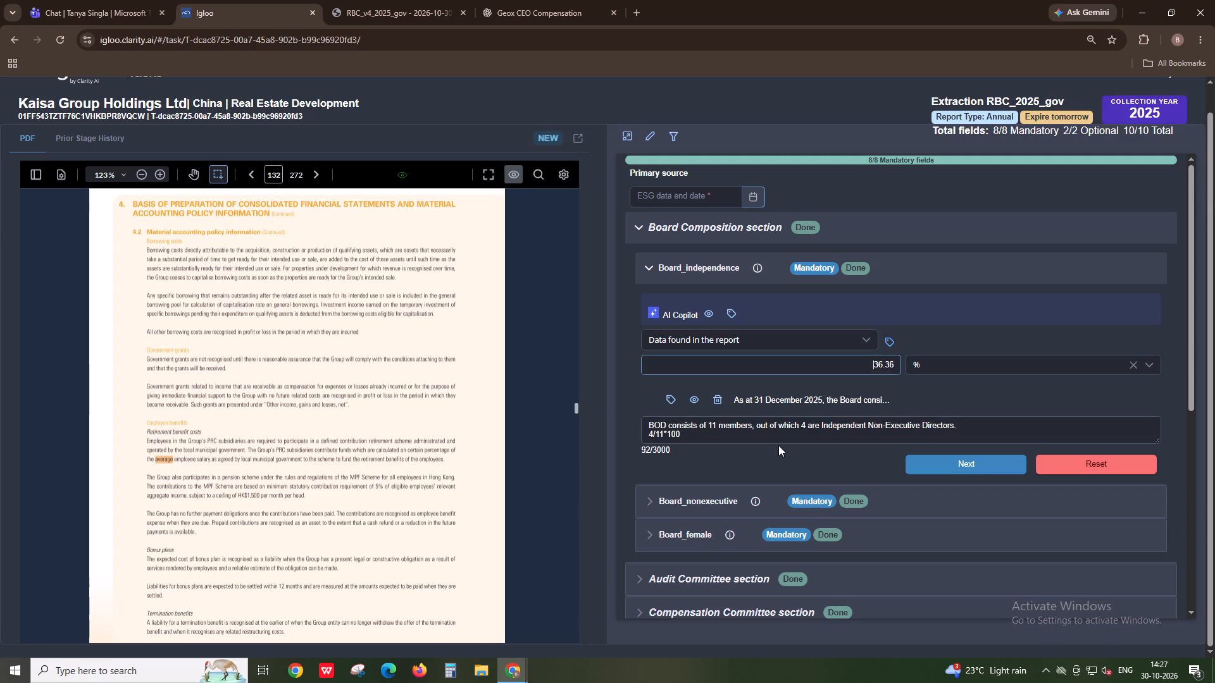
{"action": "left_click", "coordinate": [776, 436], "text": "alt"}
{"action": "key", "text": "alt+Tab"}
{"action": "left_click", "coordinate": [433, 302]}
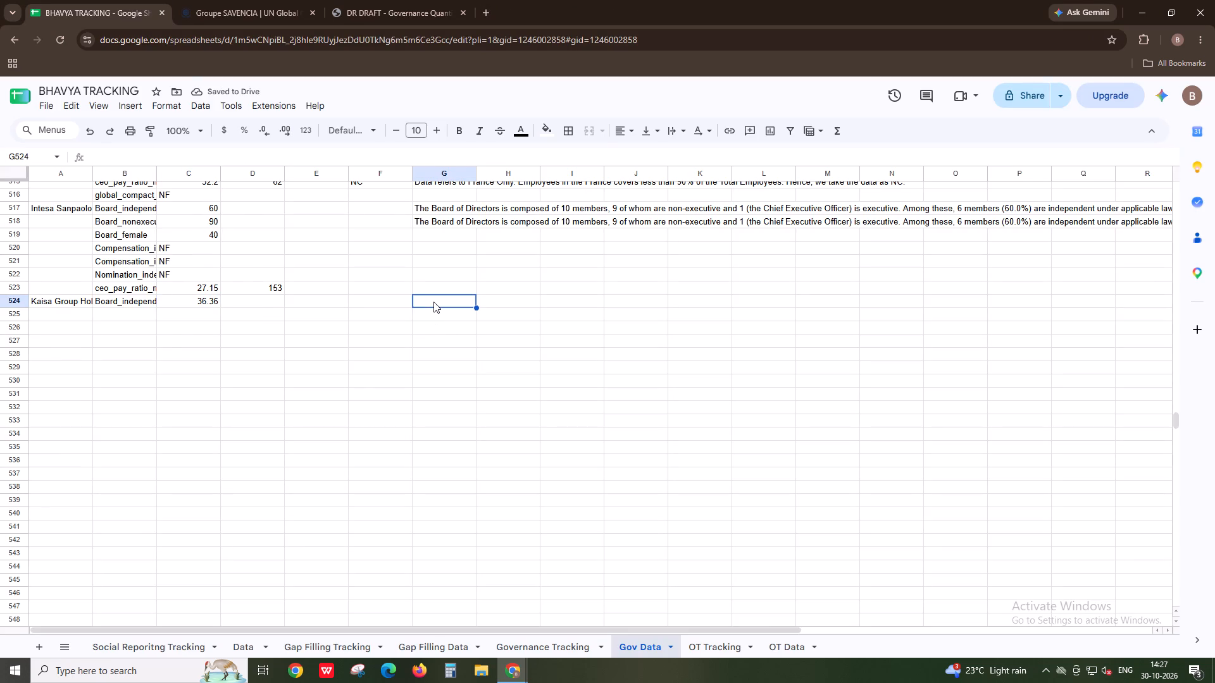
{"action": "key", "text": "Return"}
{"action": "key", "text": "ctrl+v"}
{"action": "key", "text": "Return"}
Log Board_nonexecutive from Igloo in B525 and fill the 36.36 value and comment from C524:G524 down into row 525.
{"action": "key", "text": "alt+Tab"}
{"action": "left_click", "coordinate": [670, 259]}
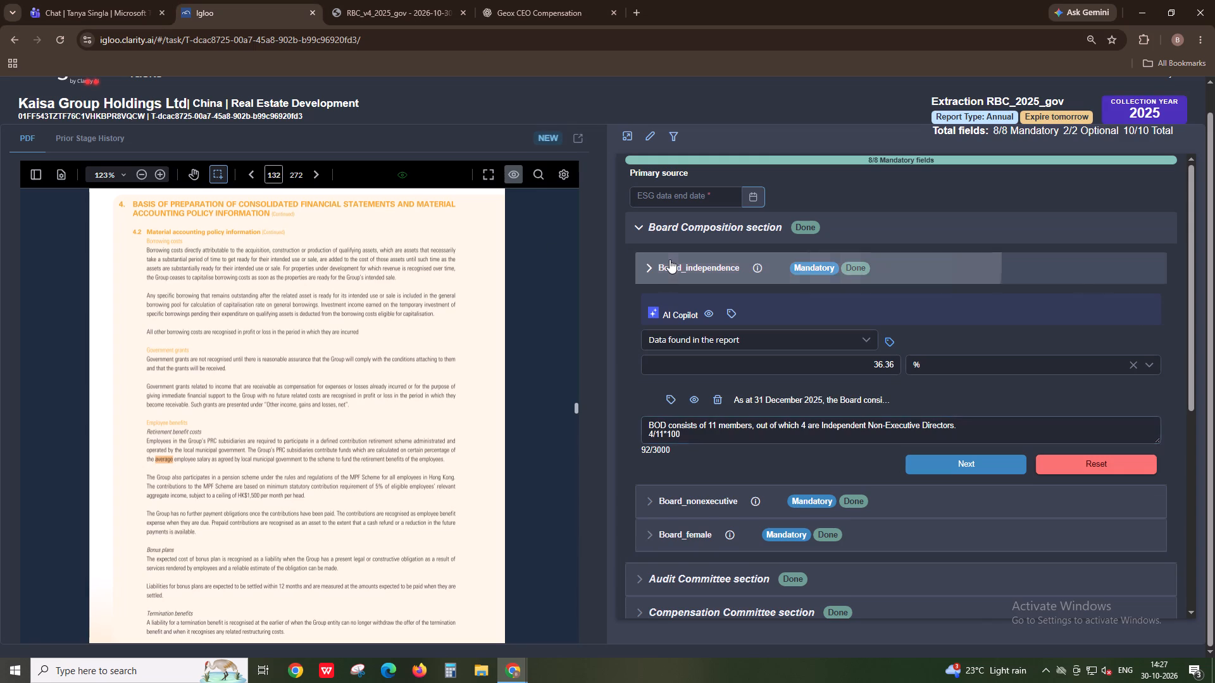
{"action": "left_click", "coordinate": [689, 304], "text": "alt"}
{"action": "key", "text": "alt+Tab"}
{"action": "left_click", "coordinate": [130, 330]}
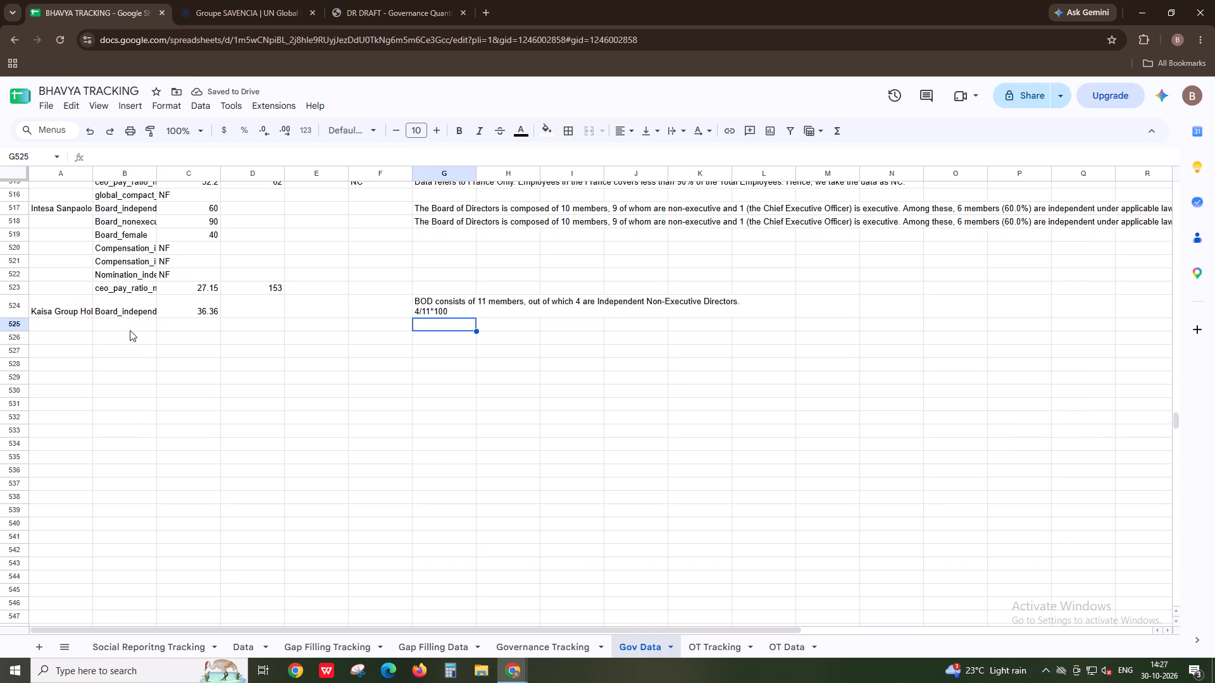
{"action": "key", "text": "ctrl+v"}
{"action": "key", "text": "alt+Tab"}
{"action": "left_click", "coordinate": [785, 408], "text": "alt"}
{"action": "key", "text": "alt+Tab"}
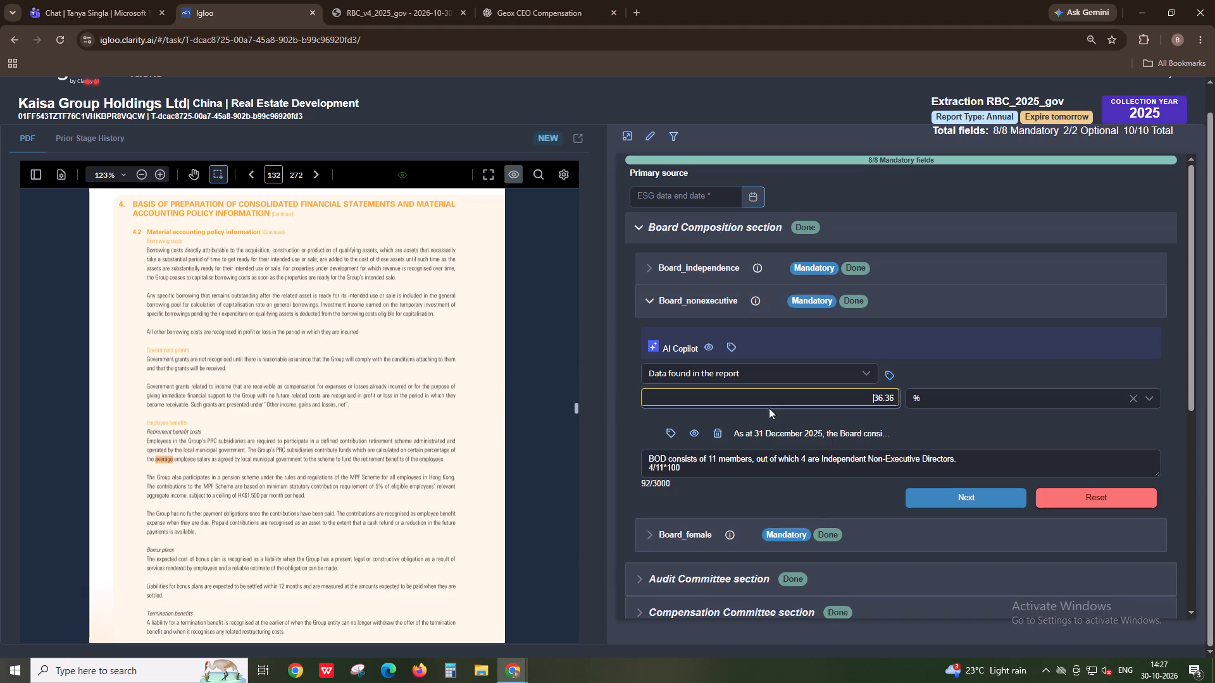
{"action": "left_click_drag", "start_coordinate": [194, 312], "coordinate": [425, 322]}
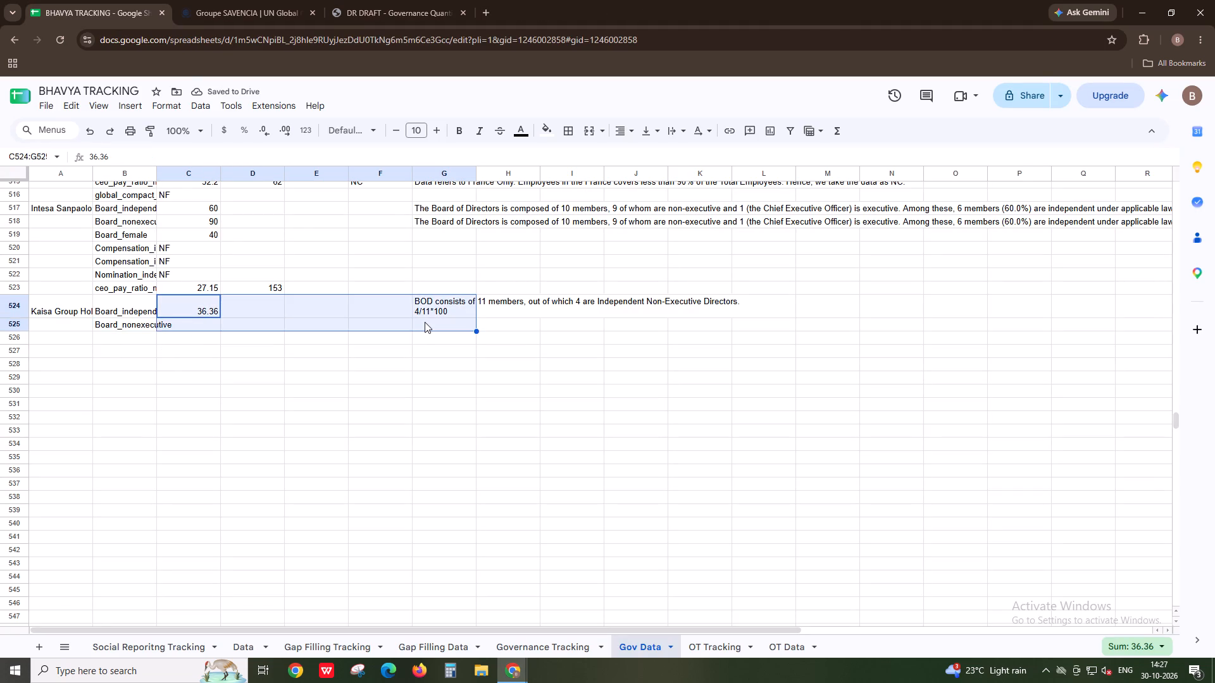
{"action": "key", "text": "ctrl+d"}
Copy the Board_female field name from Igloo into B526 and bring over its value 9.09 for the same row.
{"action": "key", "text": "alt+Tab"}
{"action": "left_click", "coordinate": [814, 287]}
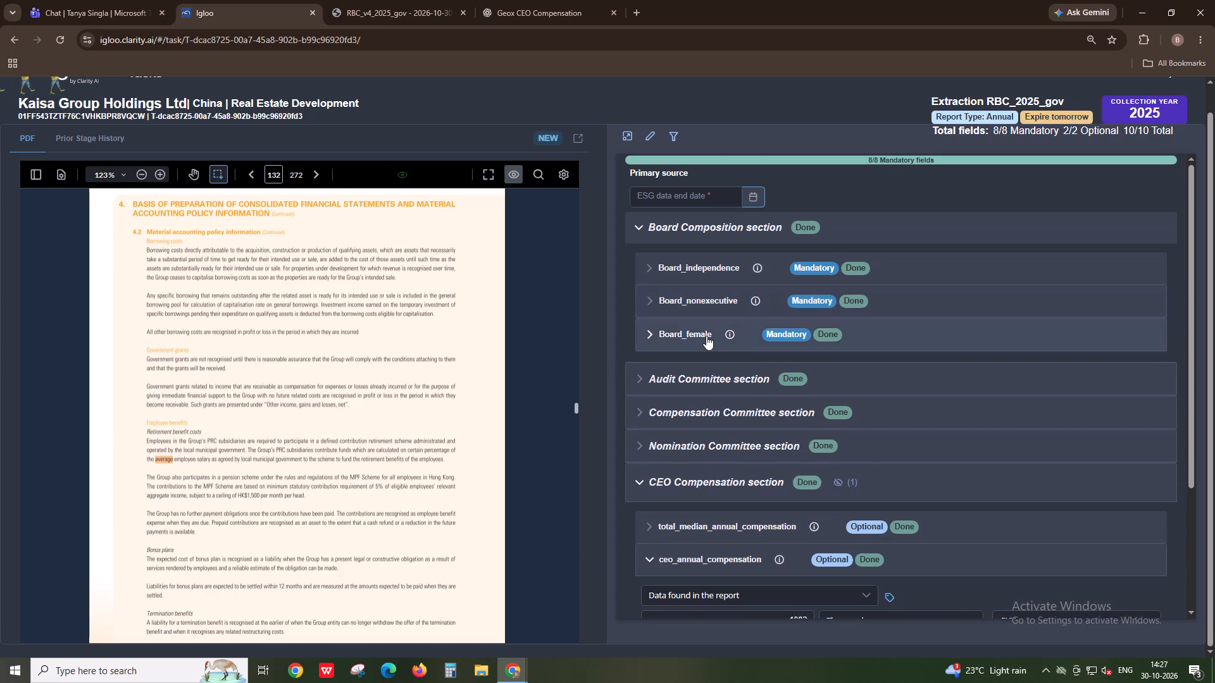
{"action": "left_click", "coordinate": [706, 336], "text": "alt"}
{"action": "key", "text": "alt+Tab"}
{"action": "left_click", "coordinate": [143, 341]}
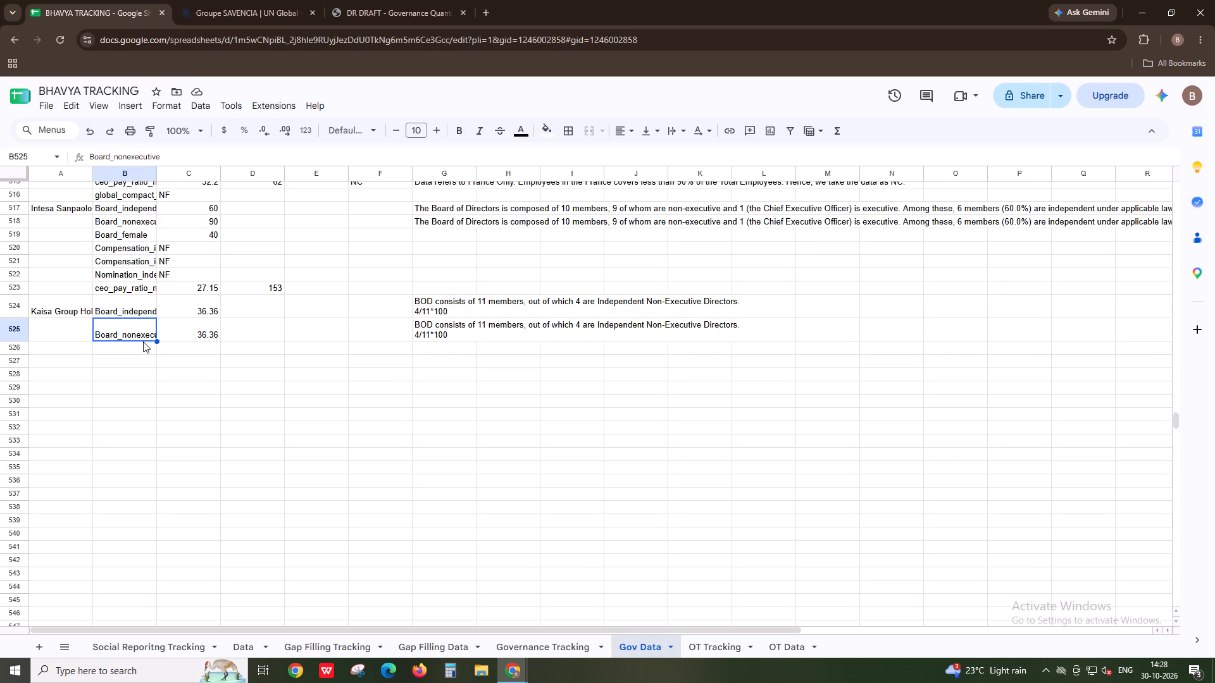
{"action": "left_click", "coordinate": [141, 345]}
{"action": "key", "text": "ctrl+v"}
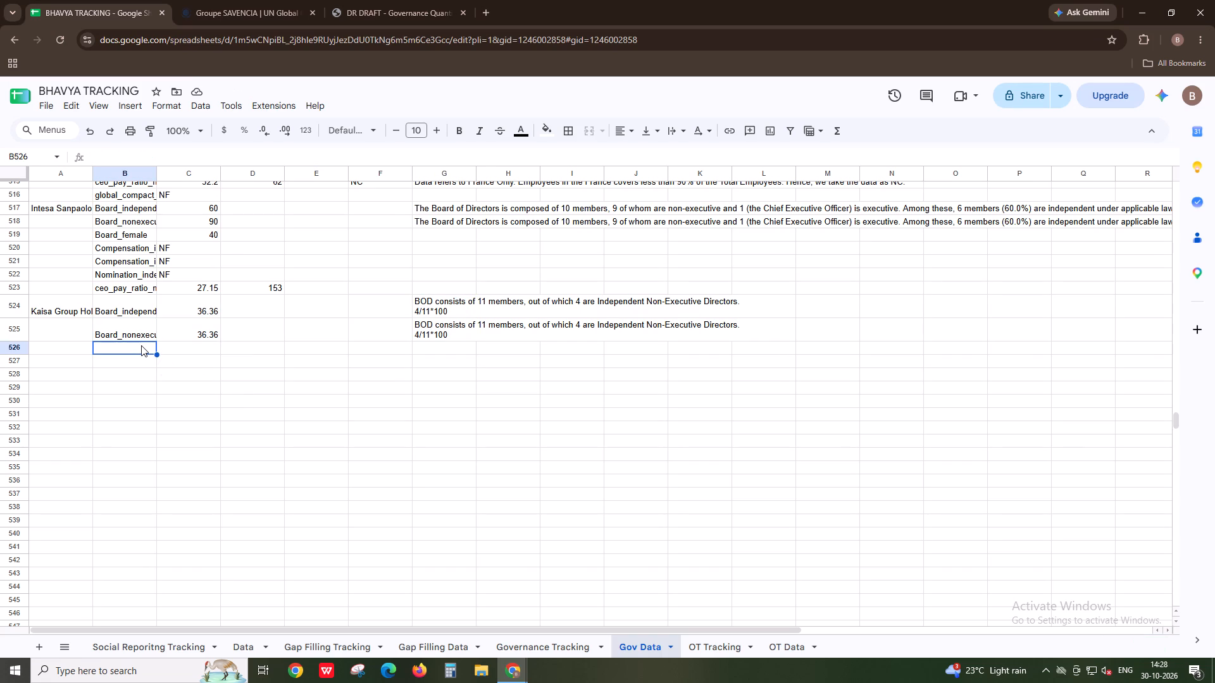
{"action": "key", "text": "alt+Tab"}
{"action": "left_click", "coordinate": [859, 432], "text": "alt"}
{"action": "key", "text": "alt+Tab"}
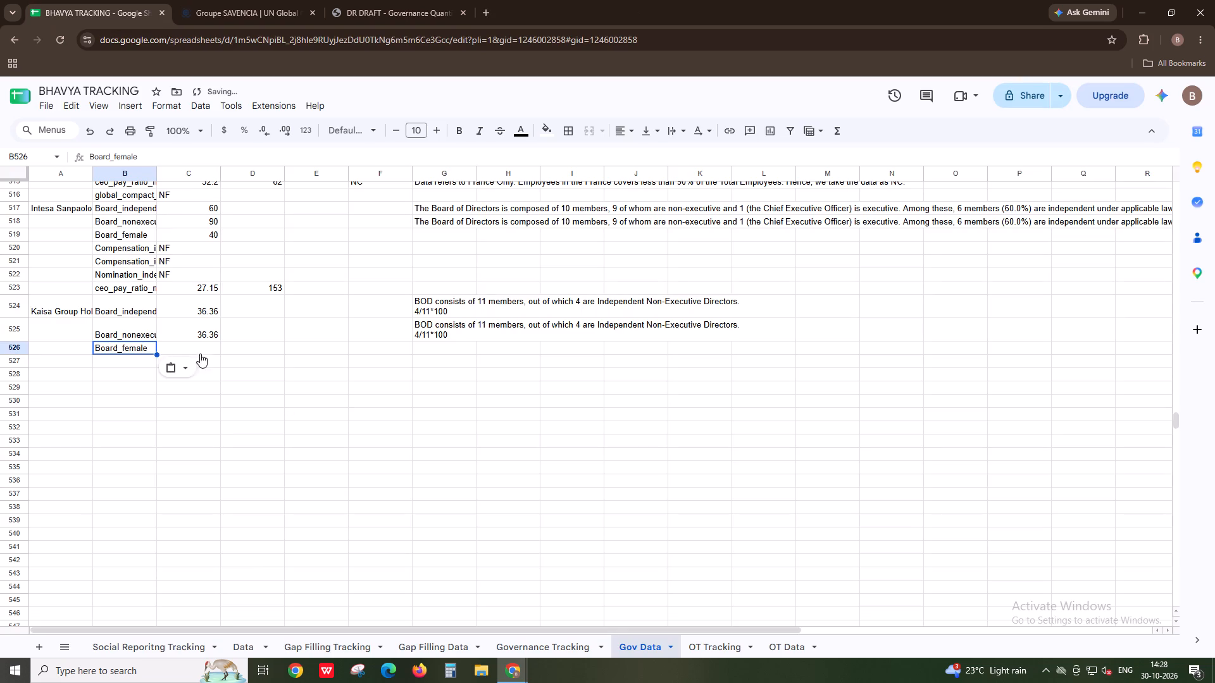
Fill Board_female row 526 with 9.09 in C526 and Igloo's comment about one female Director during the year ended 31 December 2025 in G526.
{"action": "left_click", "coordinate": [205, 349]}
{"action": "key", "text": "ctrl+v"}
{"action": "key", "text": "alt+Tab"}
{"action": "left_click", "coordinate": [795, 496], "text": "alt"}
{"action": "key", "text": "alt+Tab"}
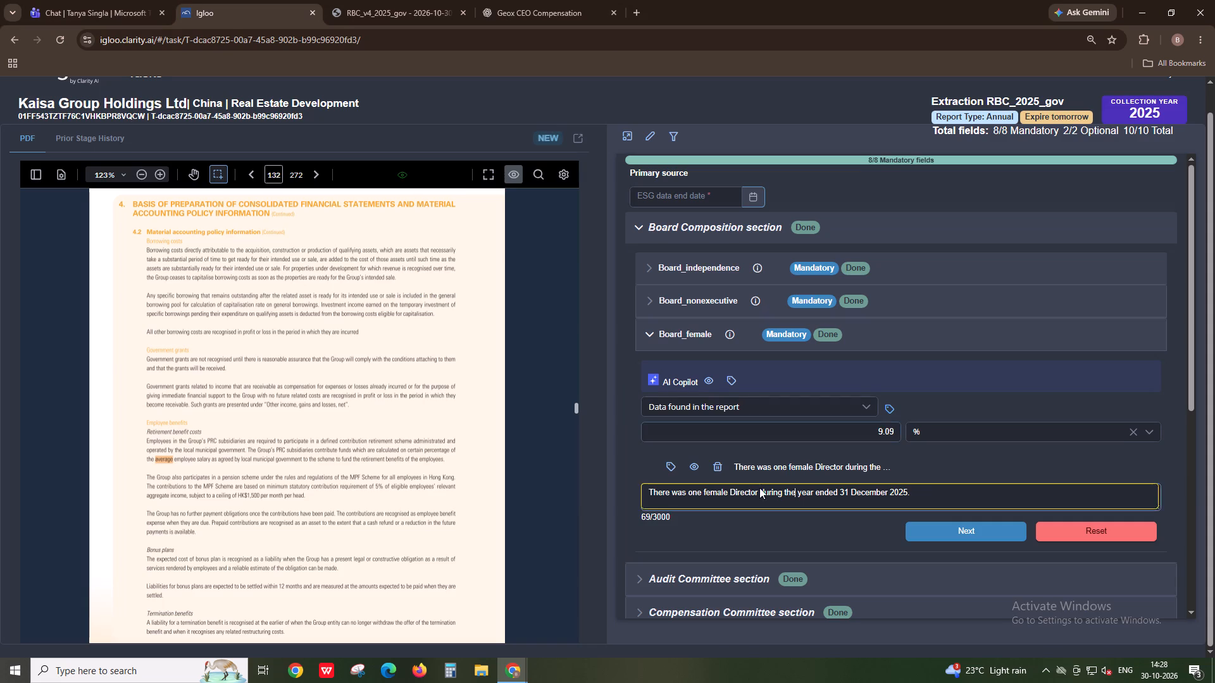
{"action": "left_click", "coordinate": [428, 347]}
{"action": "key", "text": "ctrl+v"}
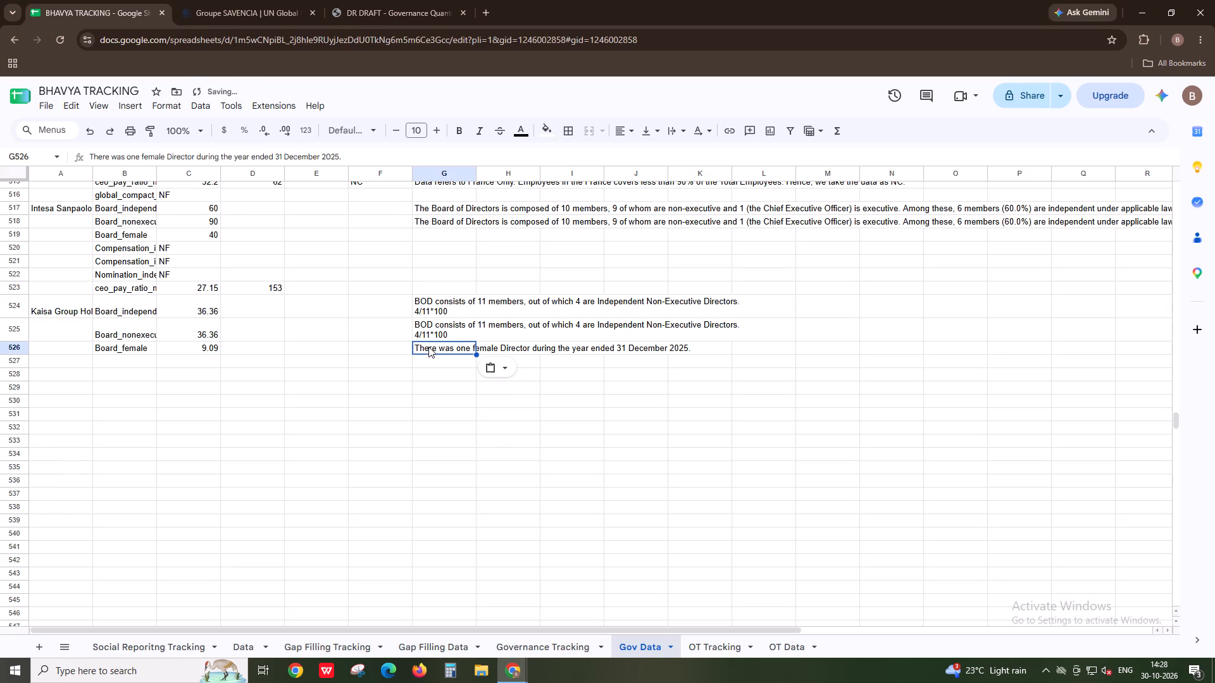
Copy the Audit_independence field name from Igloo's Audit Committee section into B527 of the Gov Data sheet.
{"action": "key", "text": "alt+Tab"}
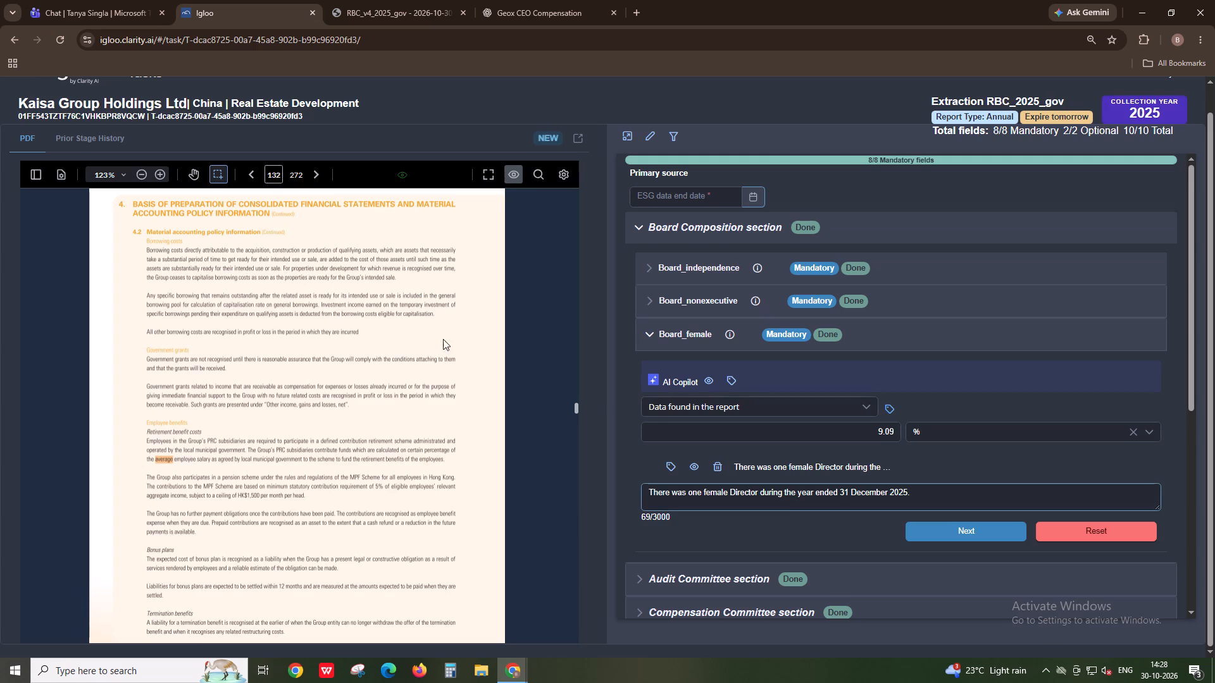
{"action": "left_click", "coordinate": [870, 233]}
{"action": "key", "text": "Tab"}
{"action": "key", "text": "alt+Tab"}
{"action": "key", "text": "alt+Tab"}
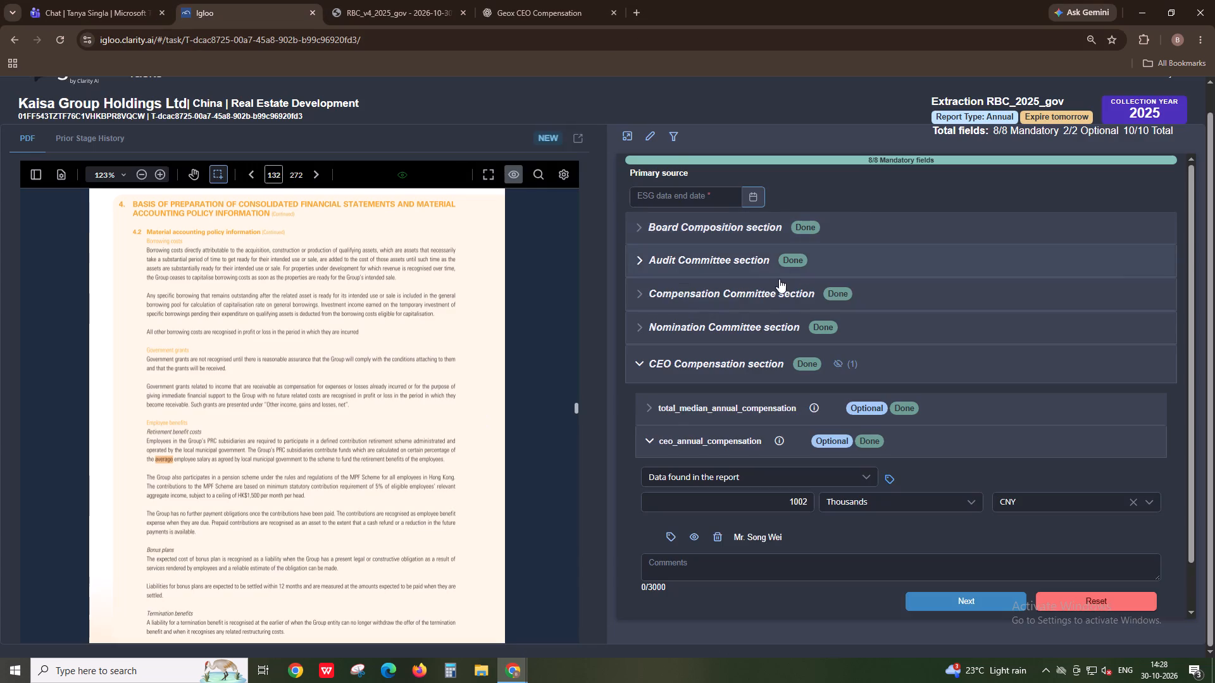
{"action": "left_click", "coordinate": [776, 280]}
{"action": "left_click", "coordinate": [768, 270]}
{"action": "left_click", "coordinate": [726, 305], "text": "alt"}
{"action": "key", "text": "alt+Tab"}
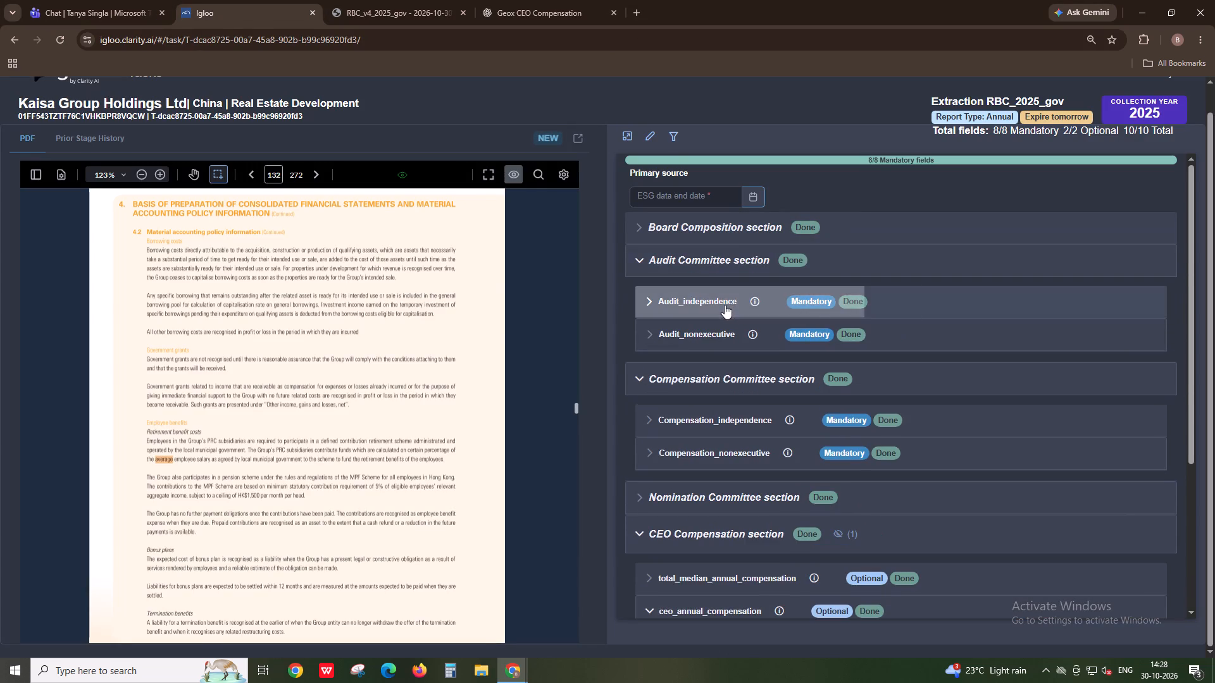
{"action": "left_click", "coordinate": [124, 362]}
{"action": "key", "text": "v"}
{"action": "key", "text": "alt+Tab"}
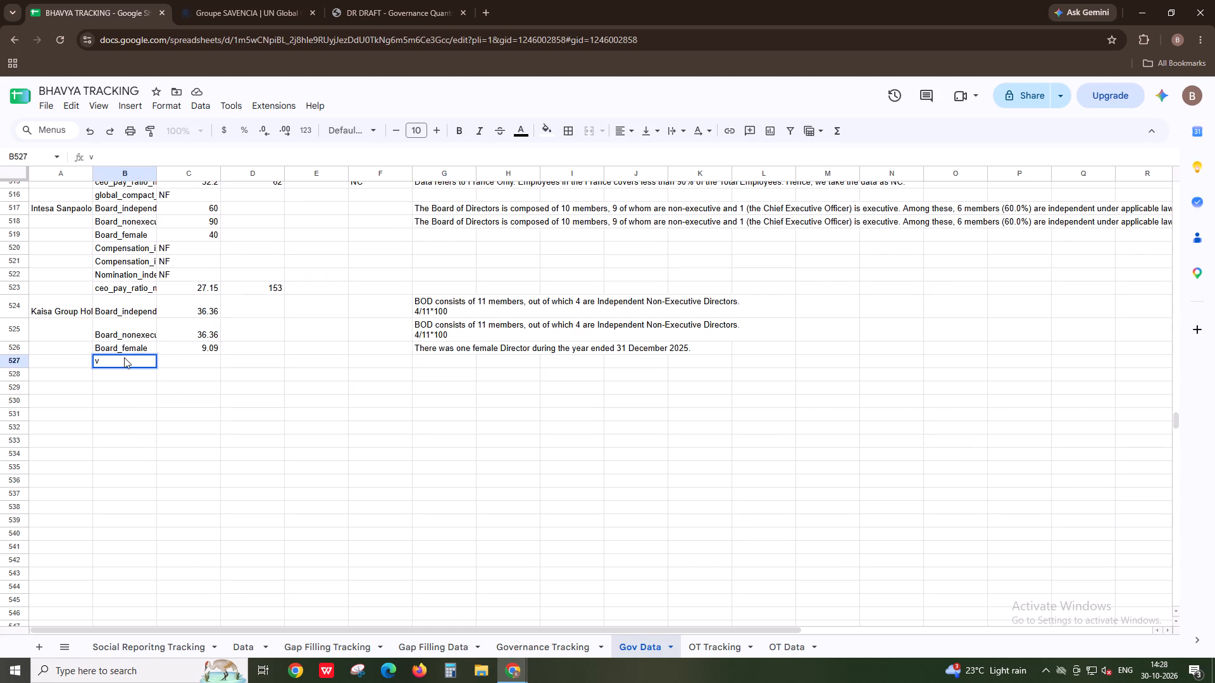
{"action": "key", "text": "alt+Tab"}
{"action": "key", "text": "BackSpace"}
{"action": "key", "text": "ctrl+v"}
{"action": "key", "text": "alt+Tab"}
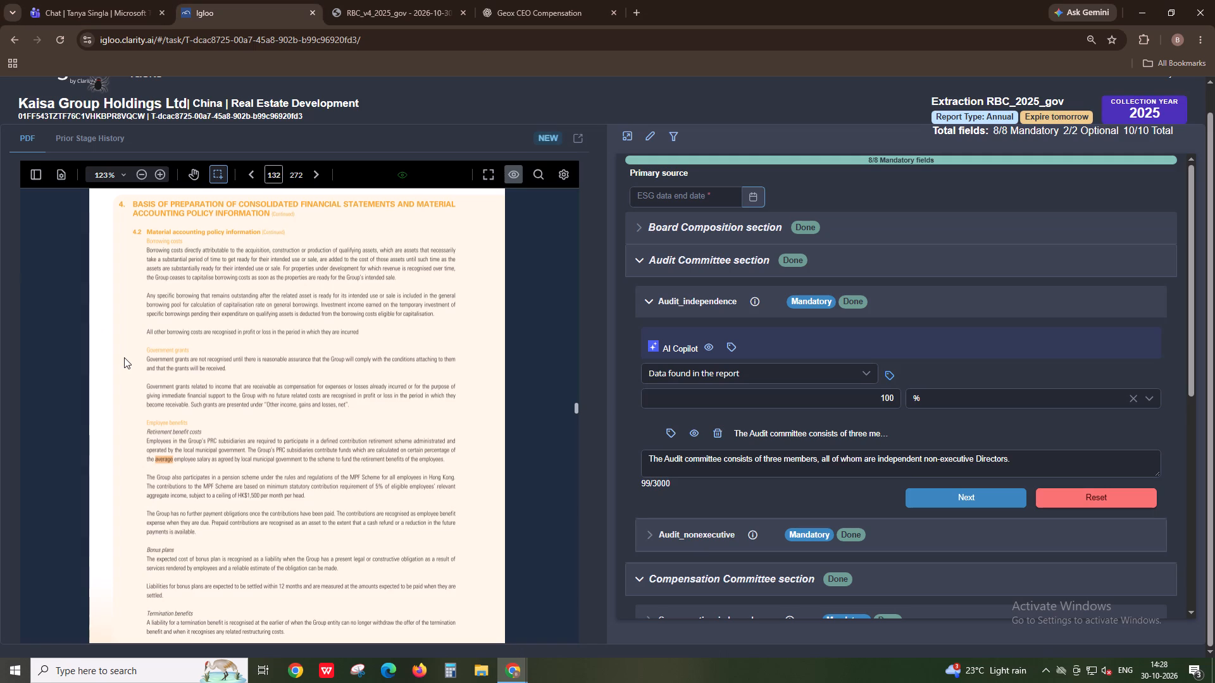
Copy the Audit_independence value 100 and the comment on three independent non-executive members from Igloo into C527 and G527.
{"action": "left_click", "coordinate": [714, 388], "text": "alt"}
{"action": "key", "text": "alt+Tab"}
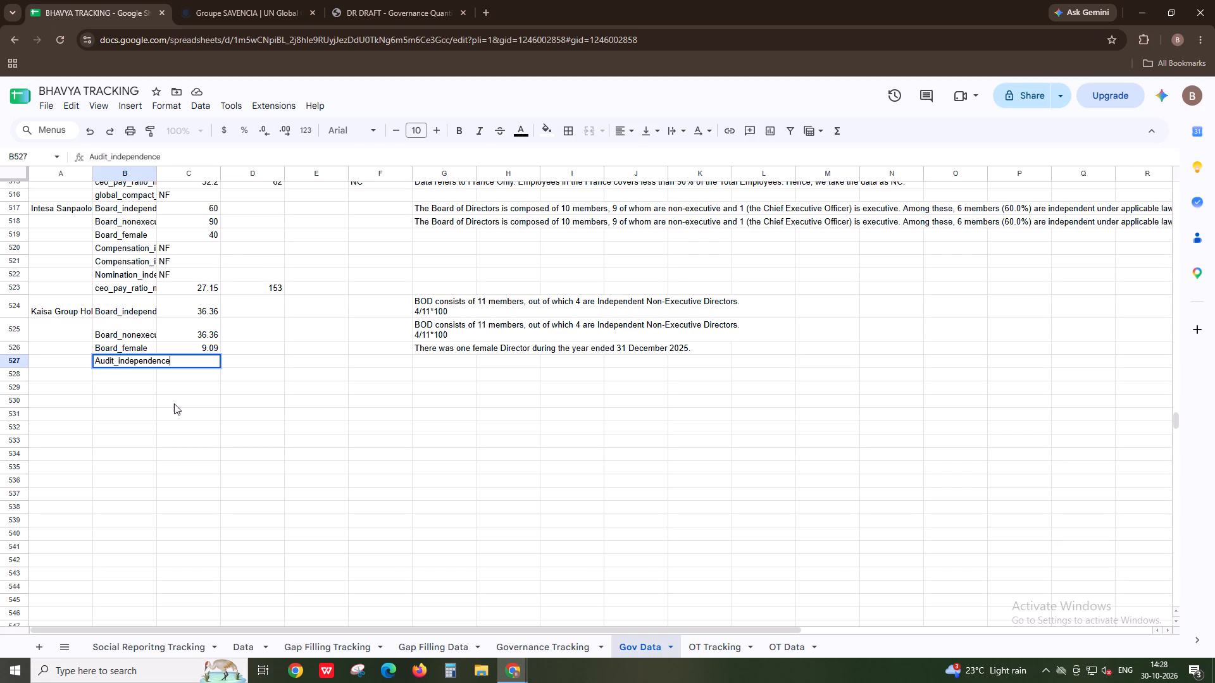
{"action": "left_click", "coordinate": [174, 403]}
{"action": "left_click", "coordinate": [195, 362]}
{"action": "key", "text": "ctrl+v"}
{"action": "key", "text": "alt+Tab"}
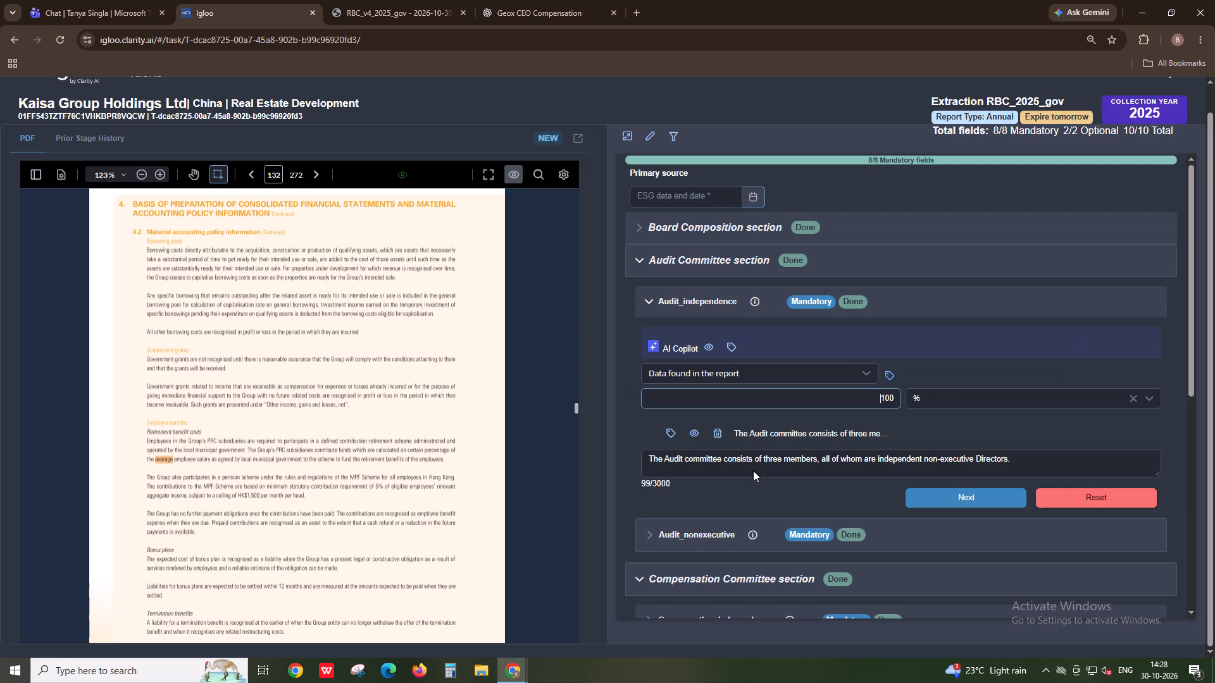
{"action": "left_click", "coordinate": [769, 471], "text": "alt"}
{"action": "key", "text": "Tab"}
{"action": "key", "text": "alt+Tab"}
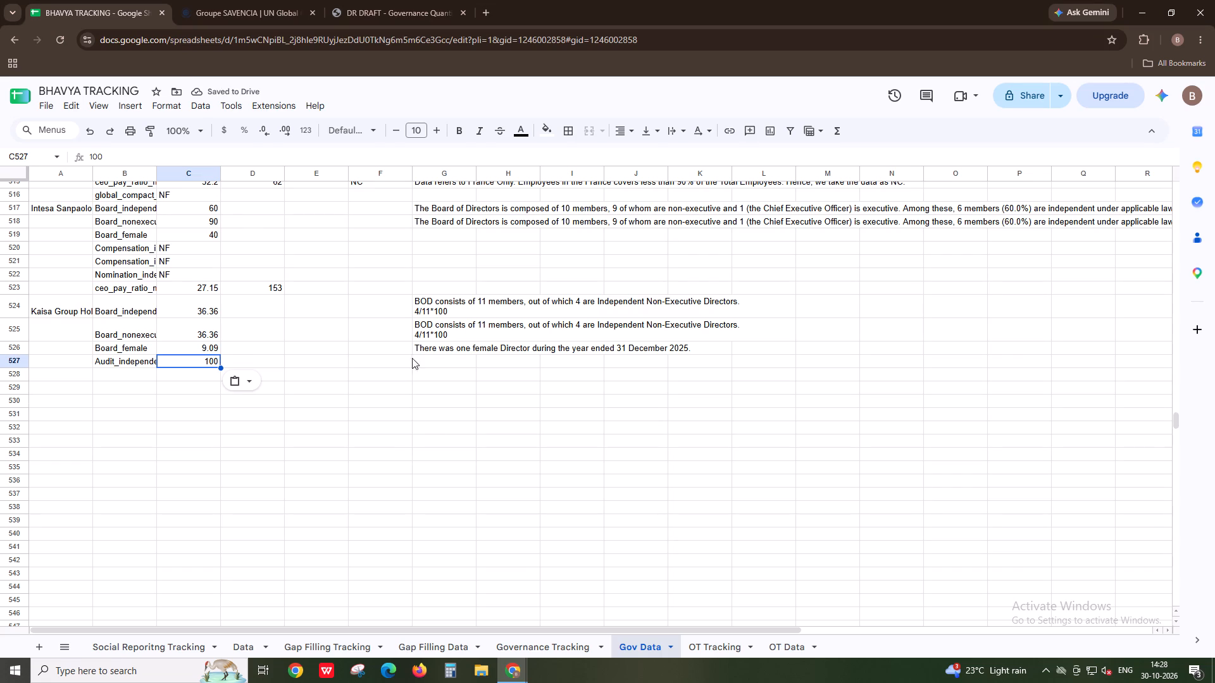
{"action": "left_click", "coordinate": [424, 358]}
{"action": "key", "text": "ctrl+v"}
Log Audit_nonexecutive from Igloo in B528 and fill the value 100 and comment from C527:G527 down into row 528.
{"action": "key", "text": "alt+Tab"}
{"action": "left_click", "coordinate": [942, 304]}
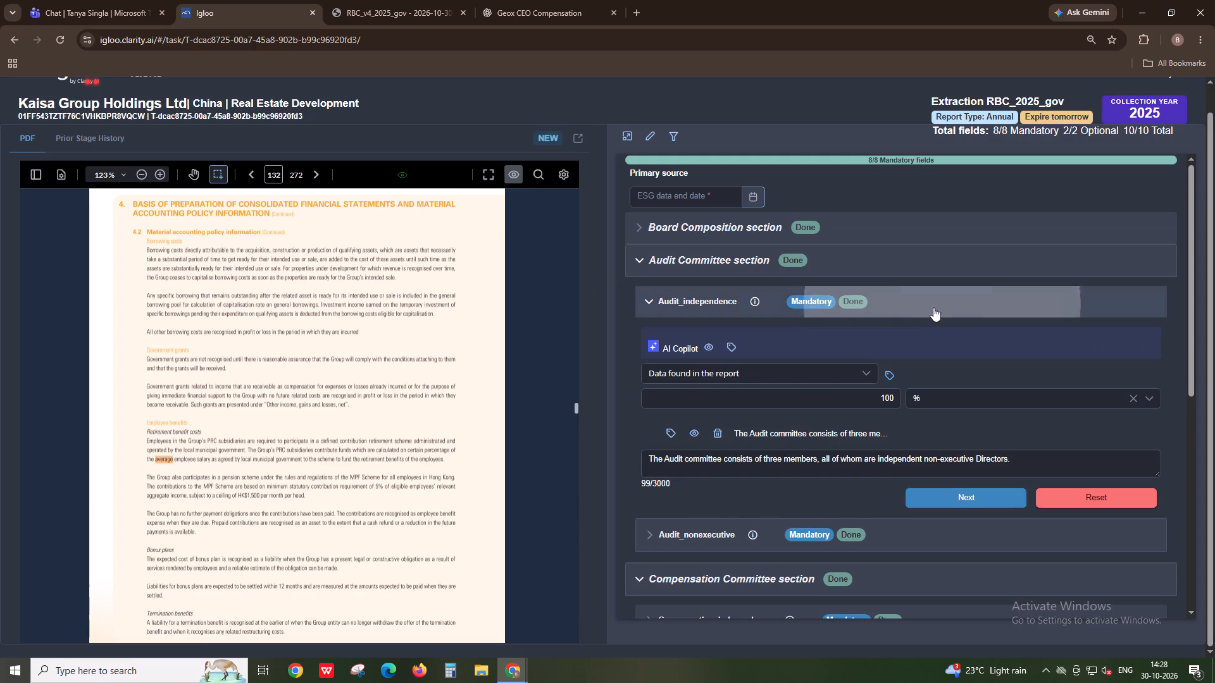
{"action": "left_click", "coordinate": [698, 333], "text": "alt"}
{"action": "key", "text": "alt+Tab"}
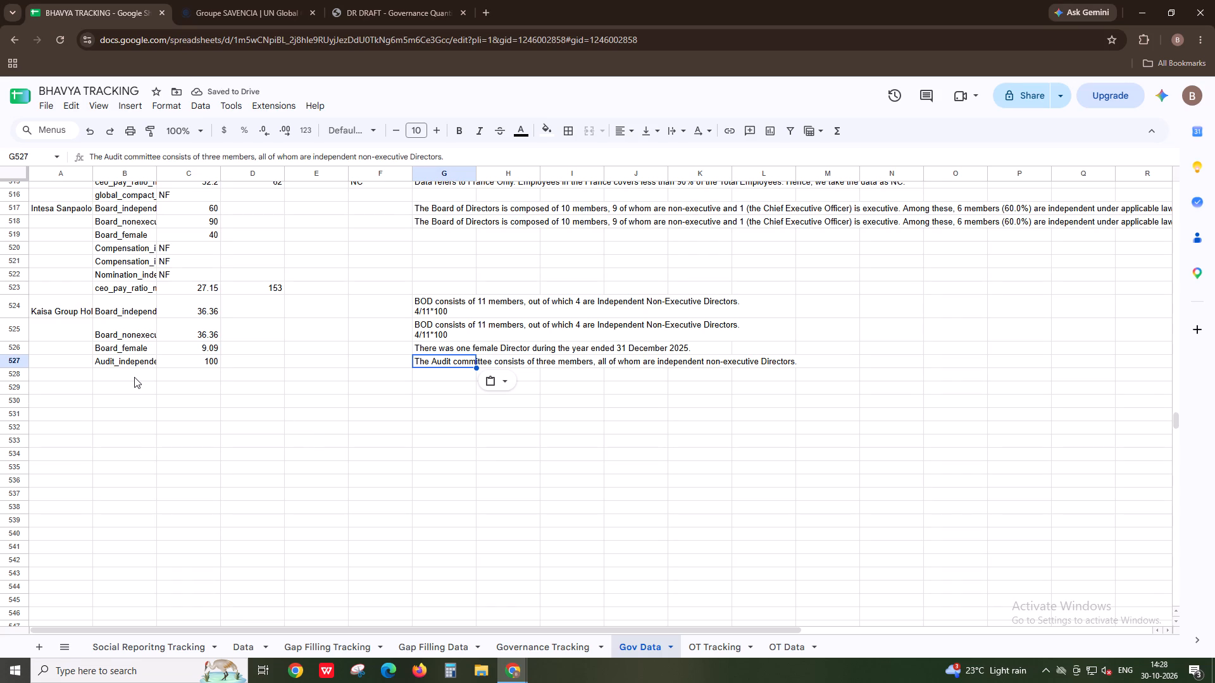
{"action": "left_click", "coordinate": [134, 377]}
{"action": "key", "text": "ctrl+v"}
{"action": "key", "text": "alt+Tab"}
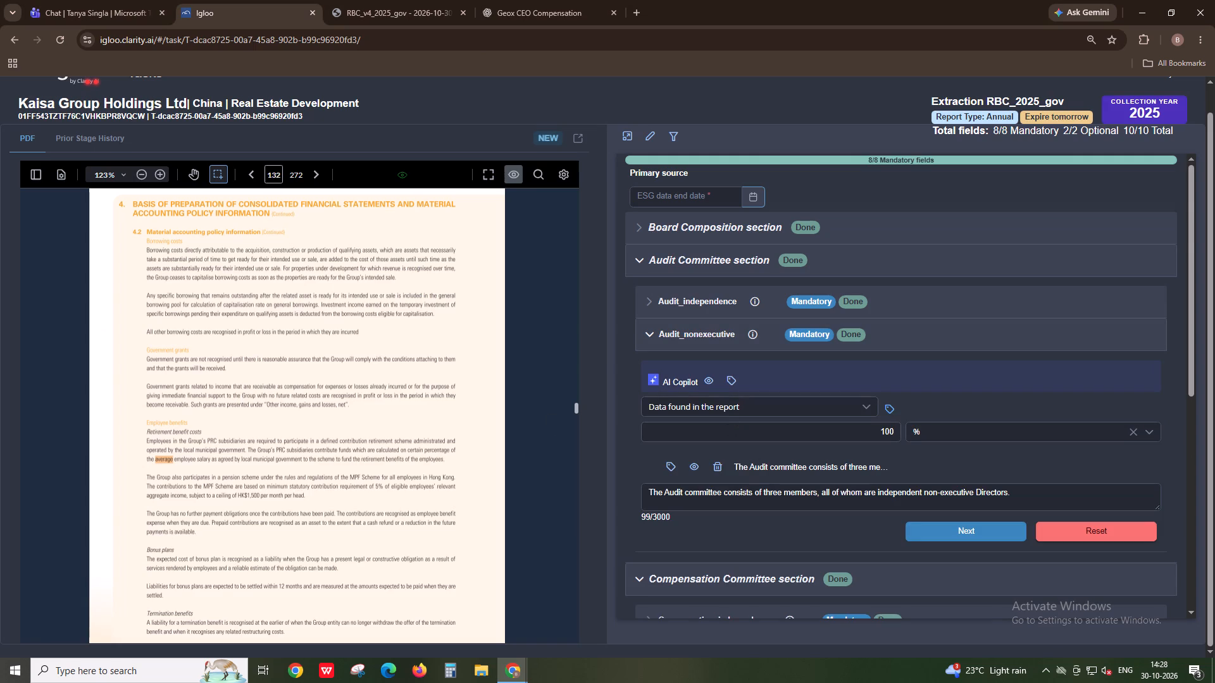
{"action": "key", "text": "alt+Tab"}
{"action": "left_click_drag", "start_coordinate": [206, 360], "coordinate": [254, 368]}
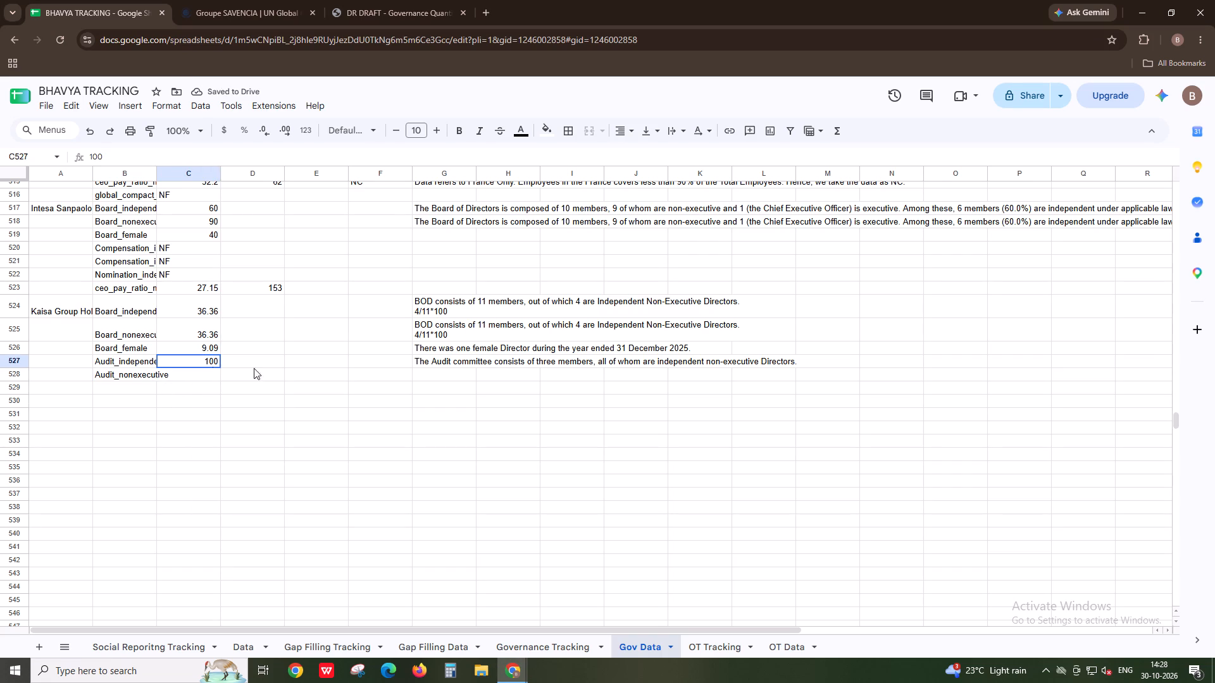
{"action": "left_click_drag", "start_coordinate": [254, 368], "coordinate": [435, 375]}
{"action": "key", "text": "ctrl+d"}
Copy the Compensation_independence field name and its value 66.67 from Igloo into B529 and C529 of the Gov Data sheet.
{"action": "key", "text": "alt+Tab"}
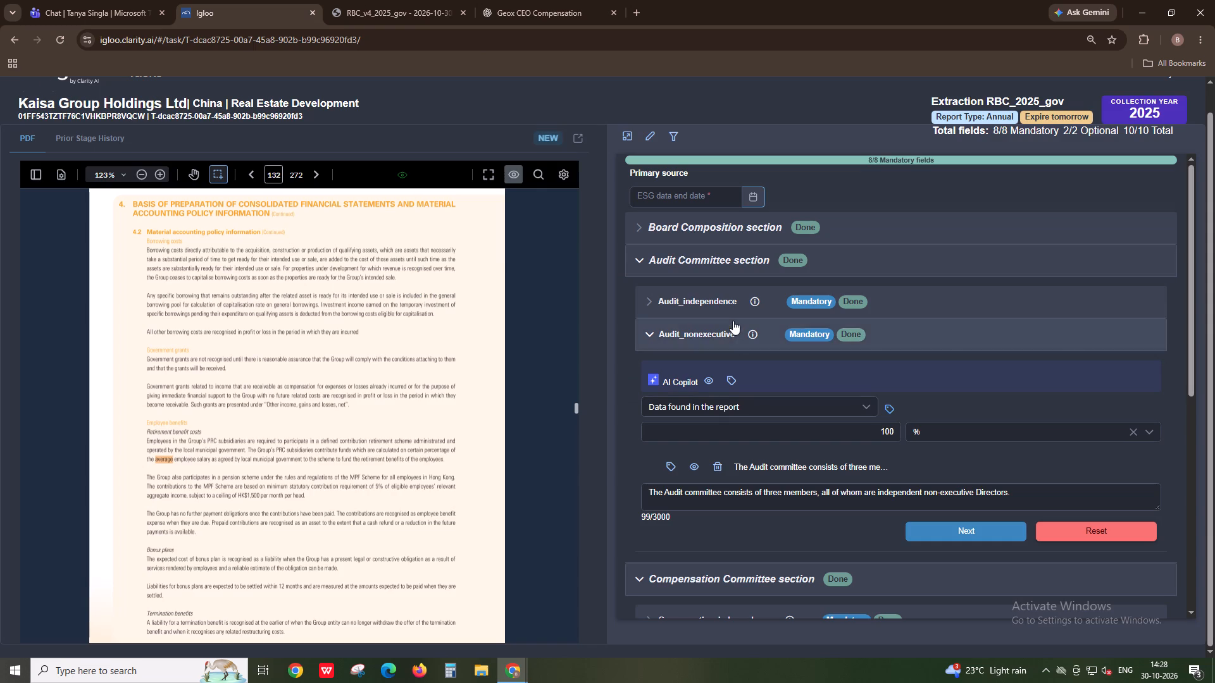
{"action": "left_click", "coordinate": [733, 321]}
{"action": "left_click", "coordinate": [732, 271]}
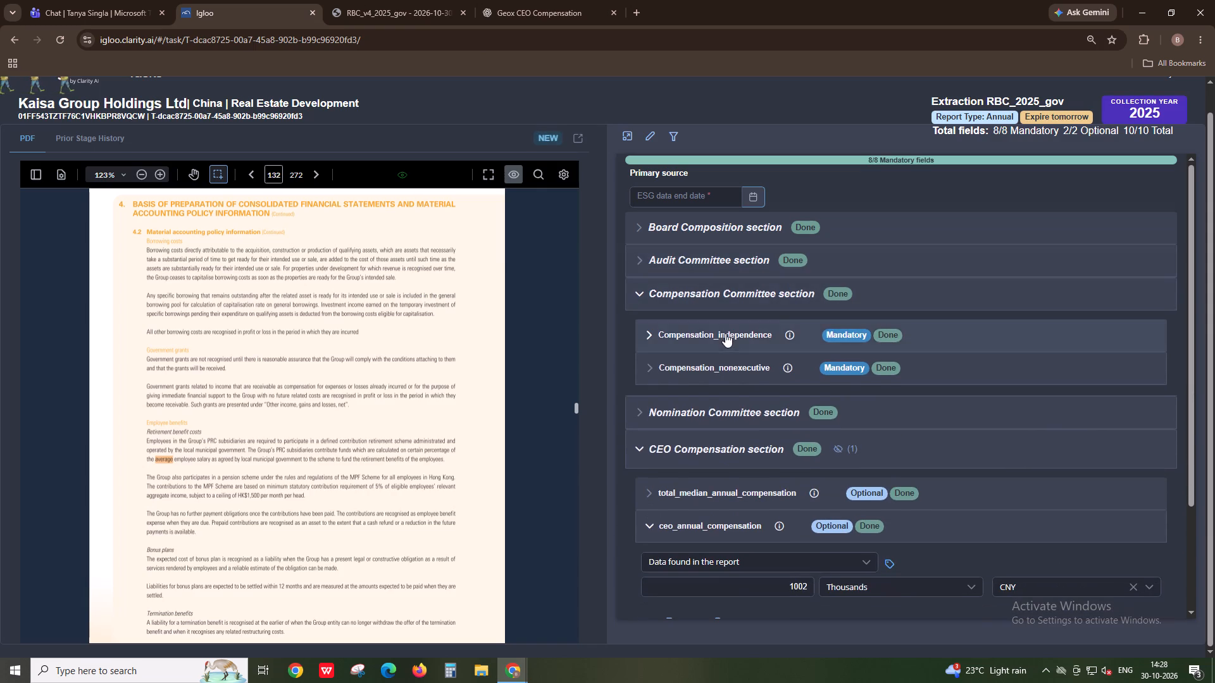
{"action": "left_click", "coordinate": [725, 333], "text": "alt"}
{"action": "key", "text": "alt+Tab"}
{"action": "left_click", "coordinate": [100, 391]}
{"action": "key", "text": "ctrl+v"}
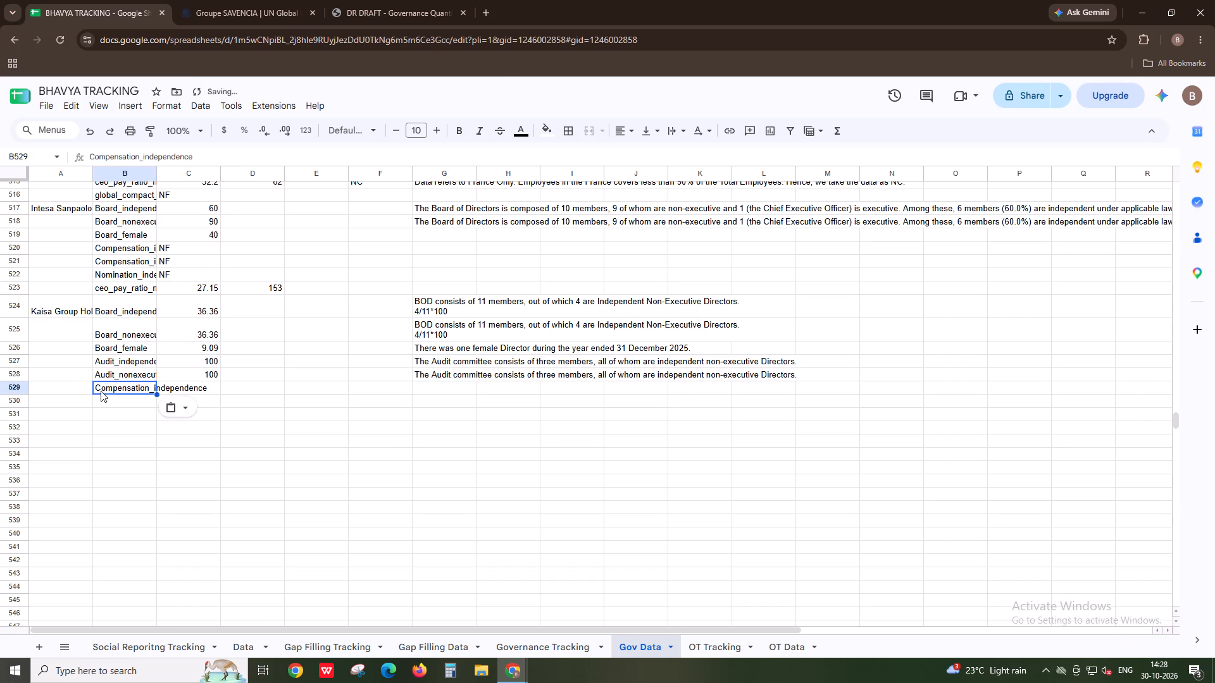
{"action": "key", "text": "alt+Tab"}
{"action": "left_click", "coordinate": [764, 431], "text": "alt"}
{"action": "key", "text": "alt+Tab"}
{"action": "left_click", "coordinate": [202, 383]}
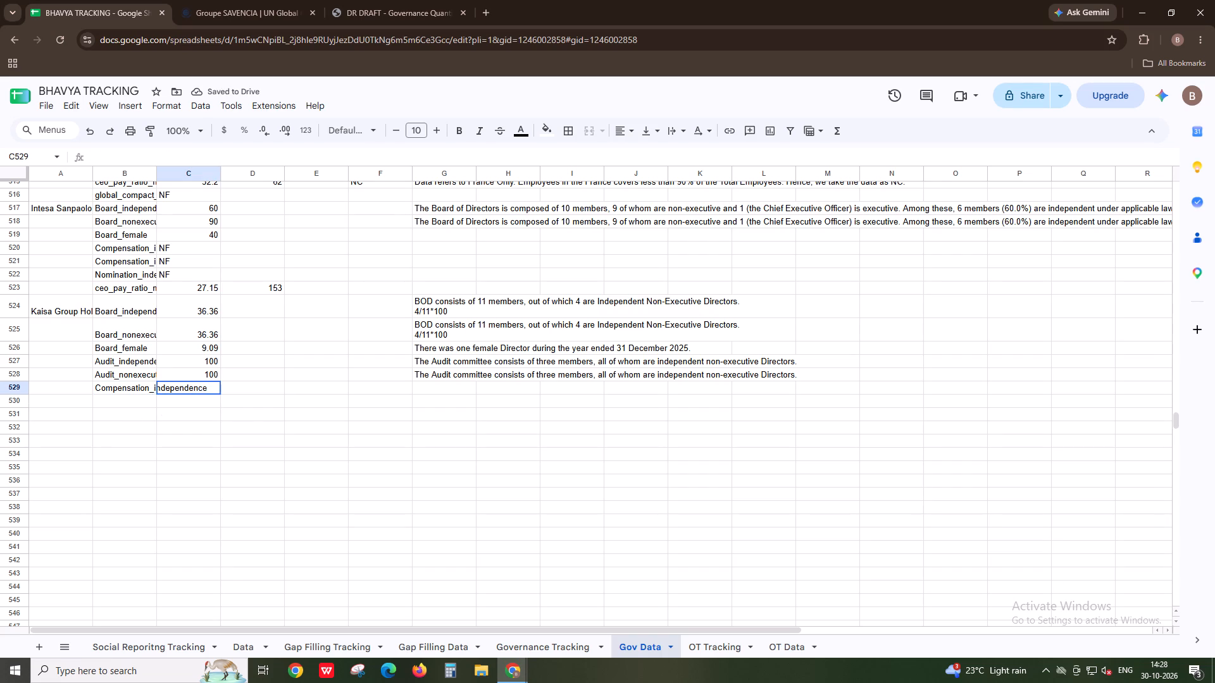
{"action": "key", "text": "ctrl+v"}
Copy the Compensation_independence comment, "Committee consists of 3 members, out of whom 2 are Independent Non-Executive Director.", from Igloo into cell G529.
{"action": "key", "text": "alt+Tab"}
{"action": "left_click", "coordinate": [744, 518], "text": "alt"}
{"action": "key", "text": "alt+Tab"}
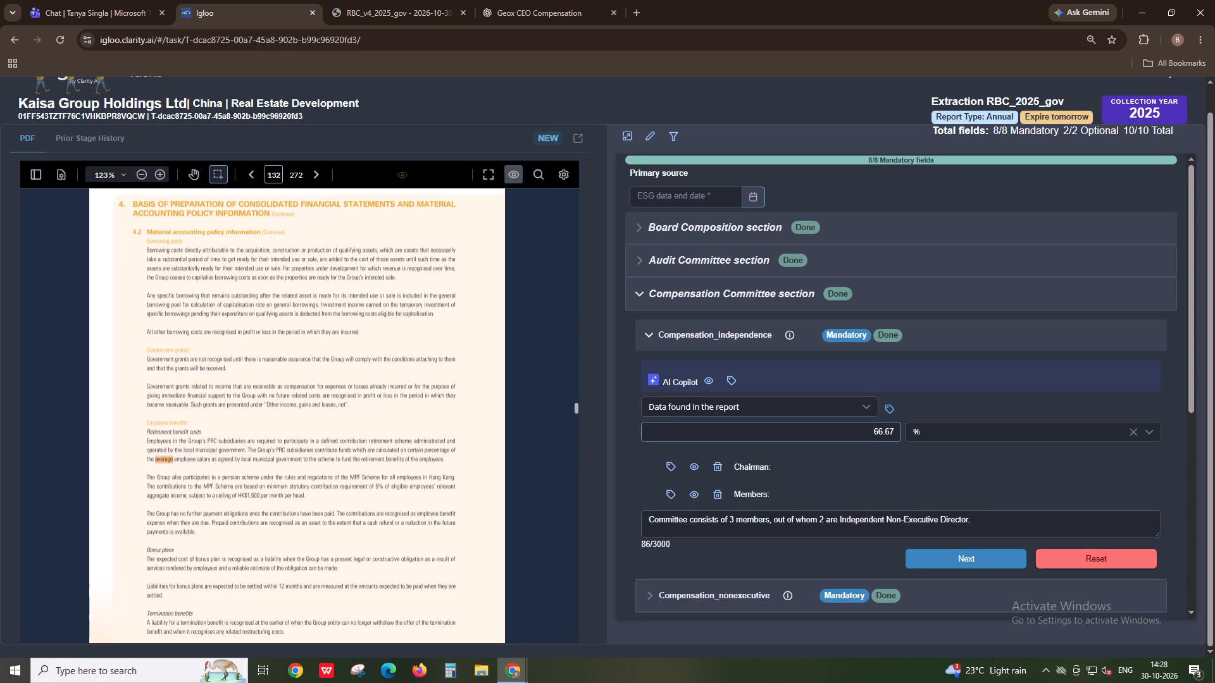
{"action": "left_click", "coordinate": [427, 384]}
{"action": "key", "text": "ctrl+v"}
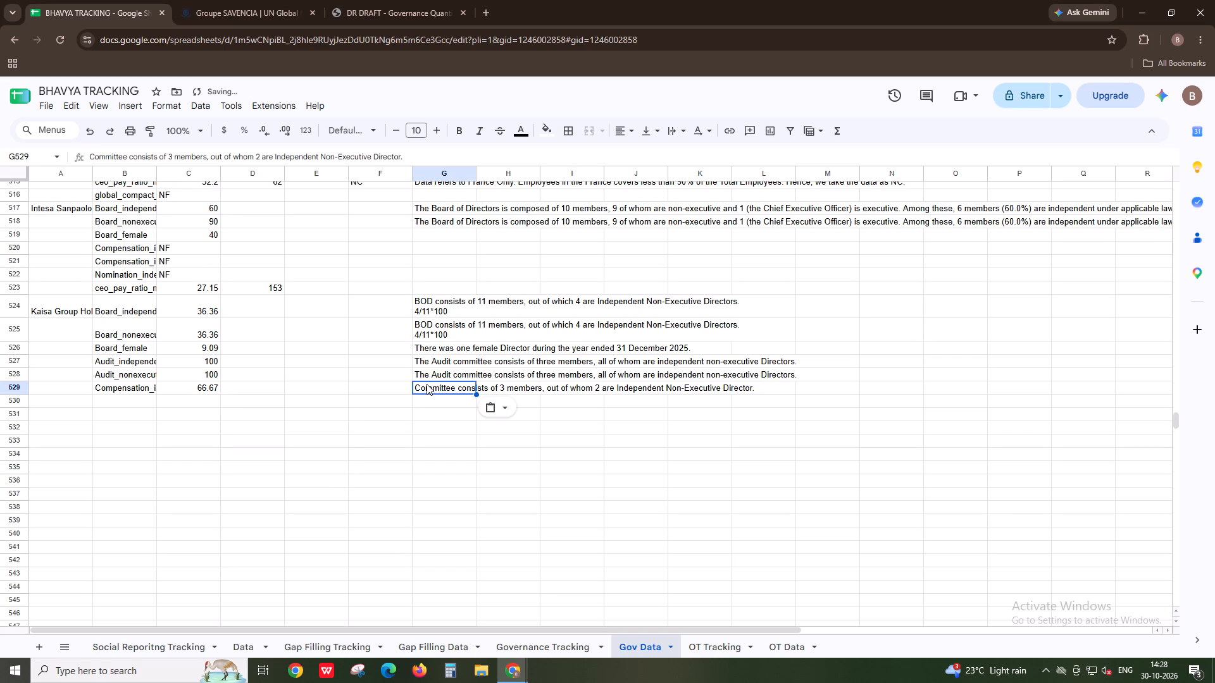
Log Compensation_nonexecutive with value 66.67 from Igloo in row 530 and fill the committee comment from G529 down into G530.
{"action": "key", "text": "alt+Tab"}
{"action": "left_click", "coordinate": [740, 328]}
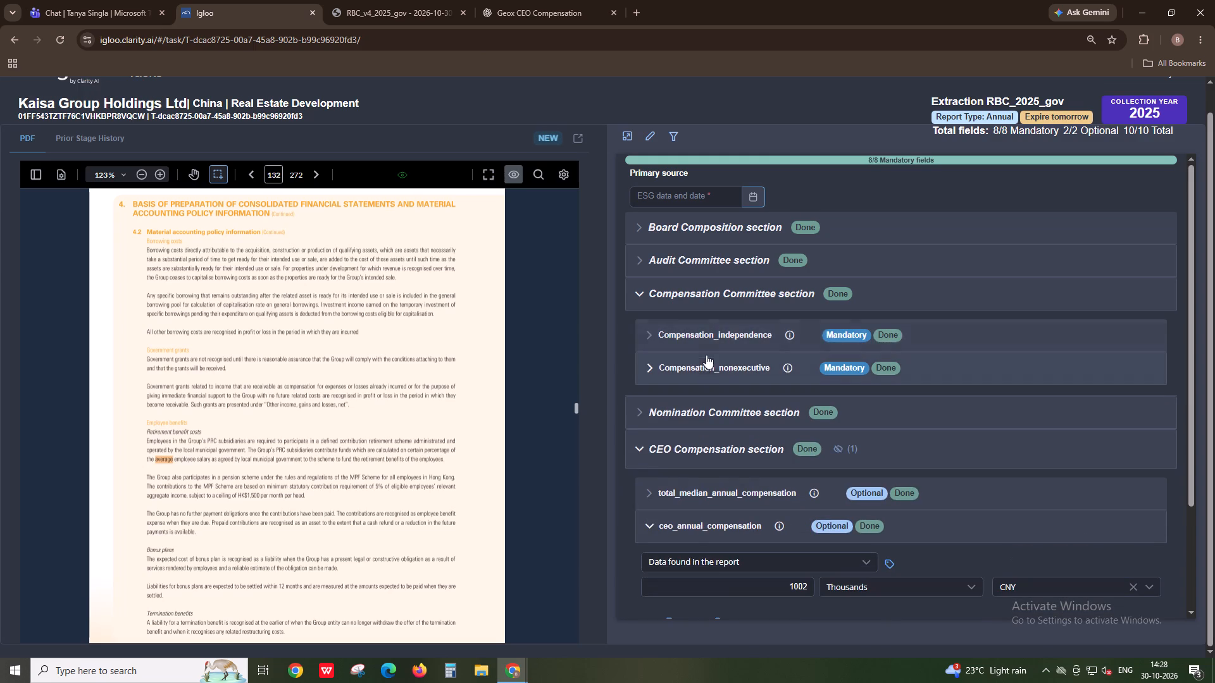
{"action": "left_click", "coordinate": [704, 366], "text": "alt"}
{"action": "key", "text": "alt+Tab"}
{"action": "left_click", "coordinate": [108, 405]}
{"action": "key", "text": "ctrl+v"}
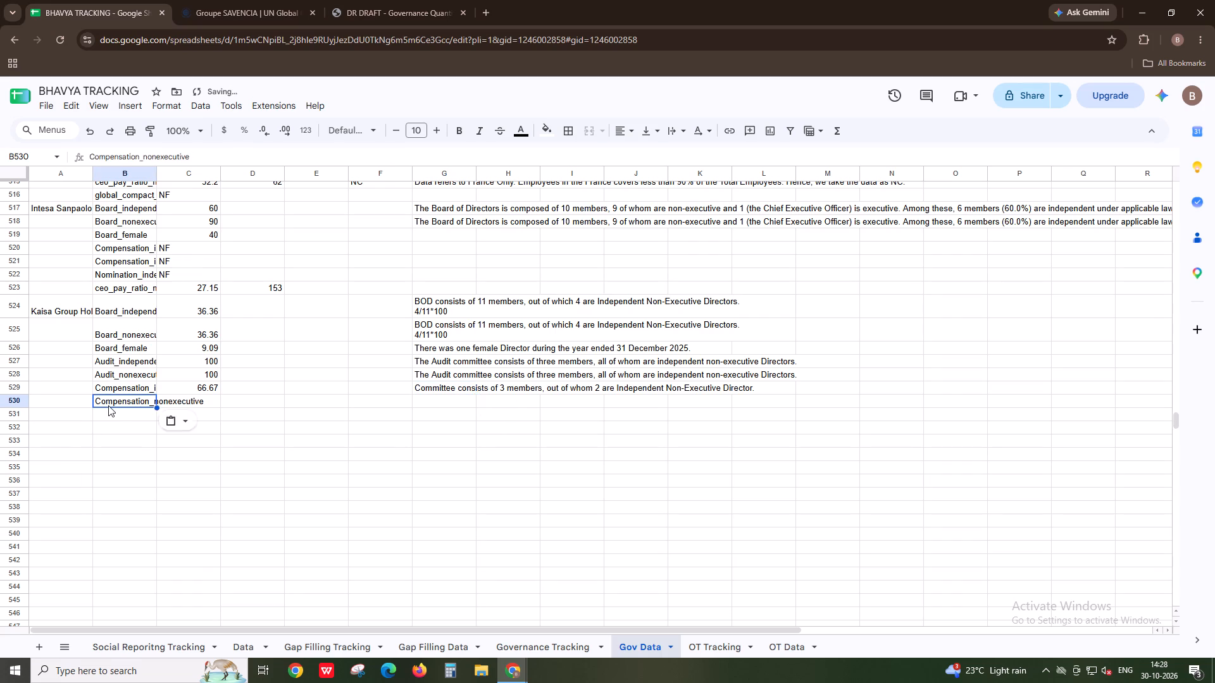
{"action": "key", "text": "alt+Tab"}
{"action": "left_click", "coordinate": [690, 471], "text": "alt"}
{"action": "key", "text": "alt+Tab"}
{"action": "left_click", "coordinate": [211, 400]}
{"action": "key", "text": "ctrl+v"}
{"action": "left_click_drag", "start_coordinate": [458, 388], "coordinate": [456, 402]}
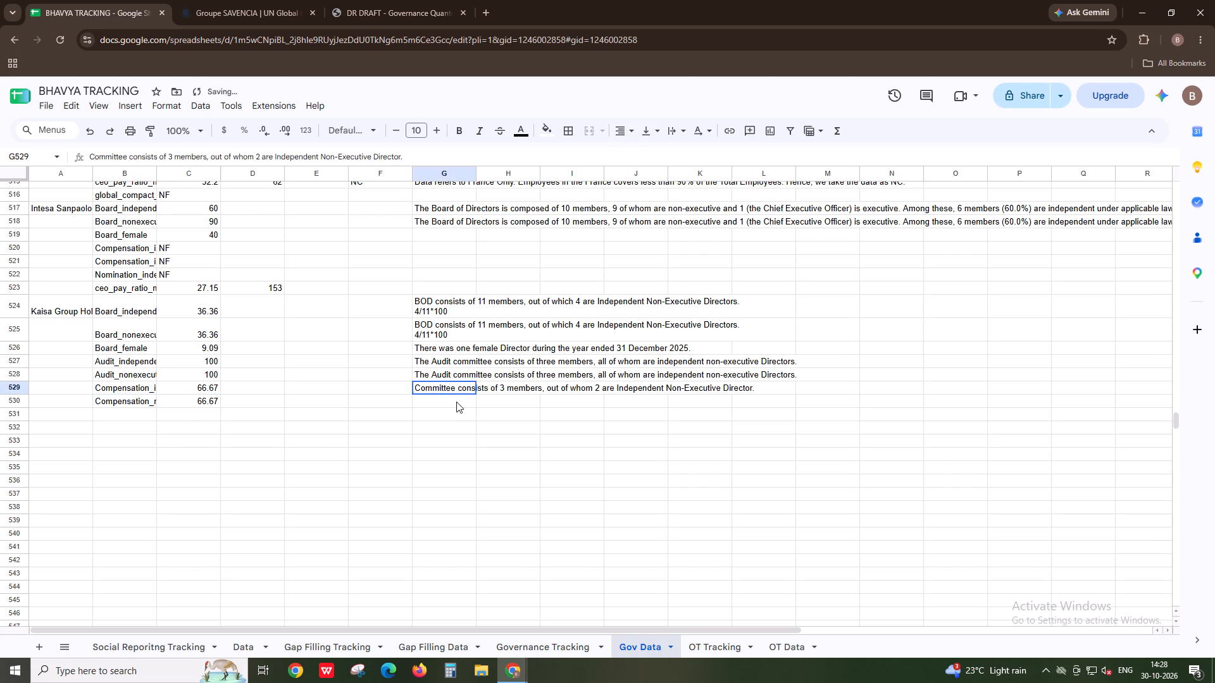
{"action": "left_click_drag", "start_coordinate": [456, 402], "coordinate": [456, 403]}
{"action": "key", "text": "ctrl+d"}
Copy the Nomination_independence field name and its value 60 from Igloo into B531 and C531 of the Gov Data sheet.
{"action": "left_click", "coordinate": [140, 419]}
{"action": "key", "text": "Tab"}
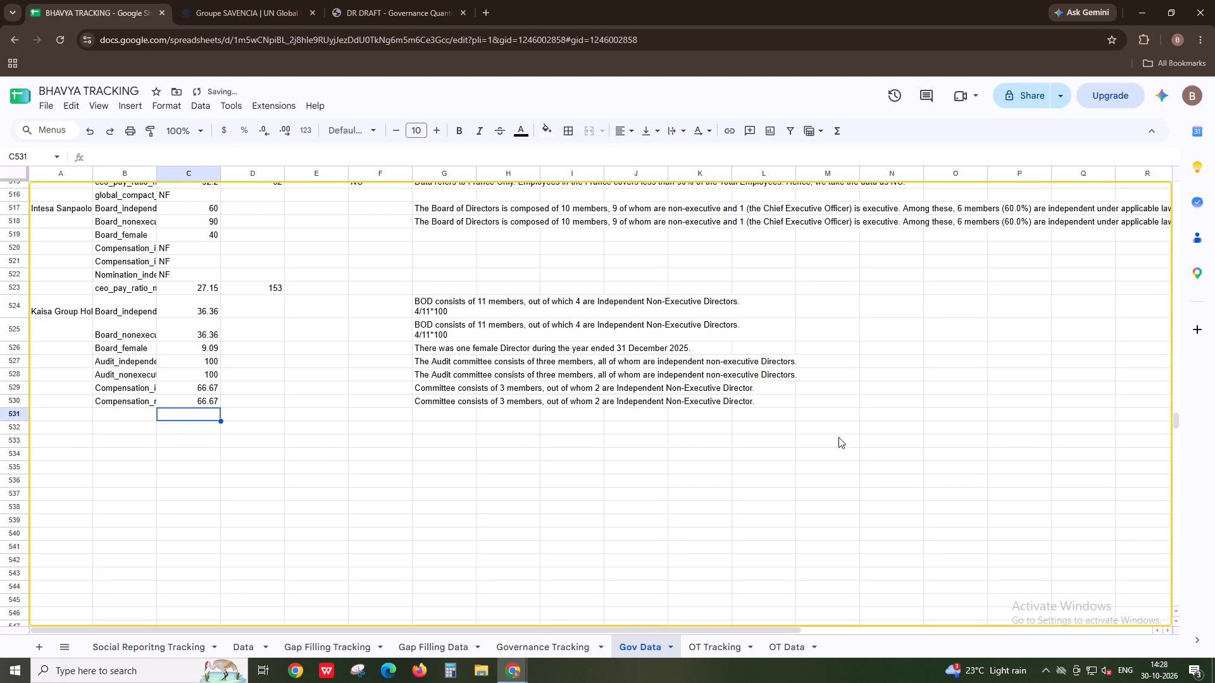
{"action": "key", "text": "alt+Tab"}
{"action": "left_click", "coordinate": [659, 290]}
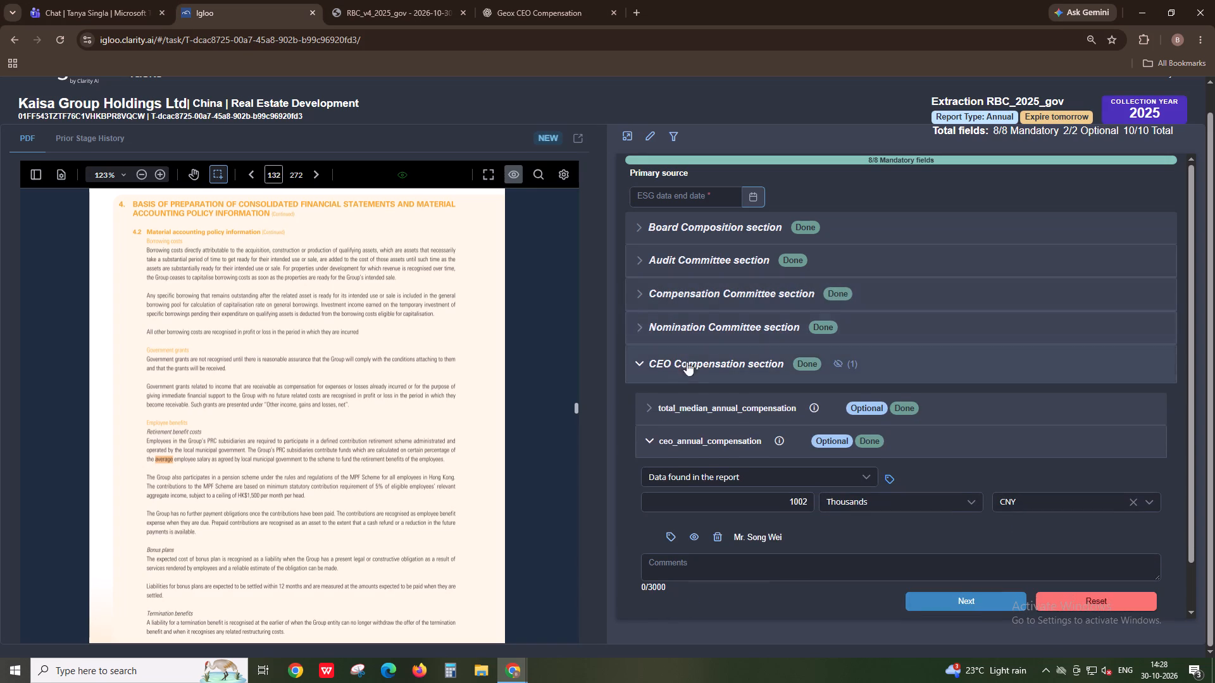
{"action": "left_click", "coordinate": [702, 333]}
{"action": "left_click", "coordinate": [694, 373], "text": "alt"}
{"action": "key", "text": "alt+Tab"}
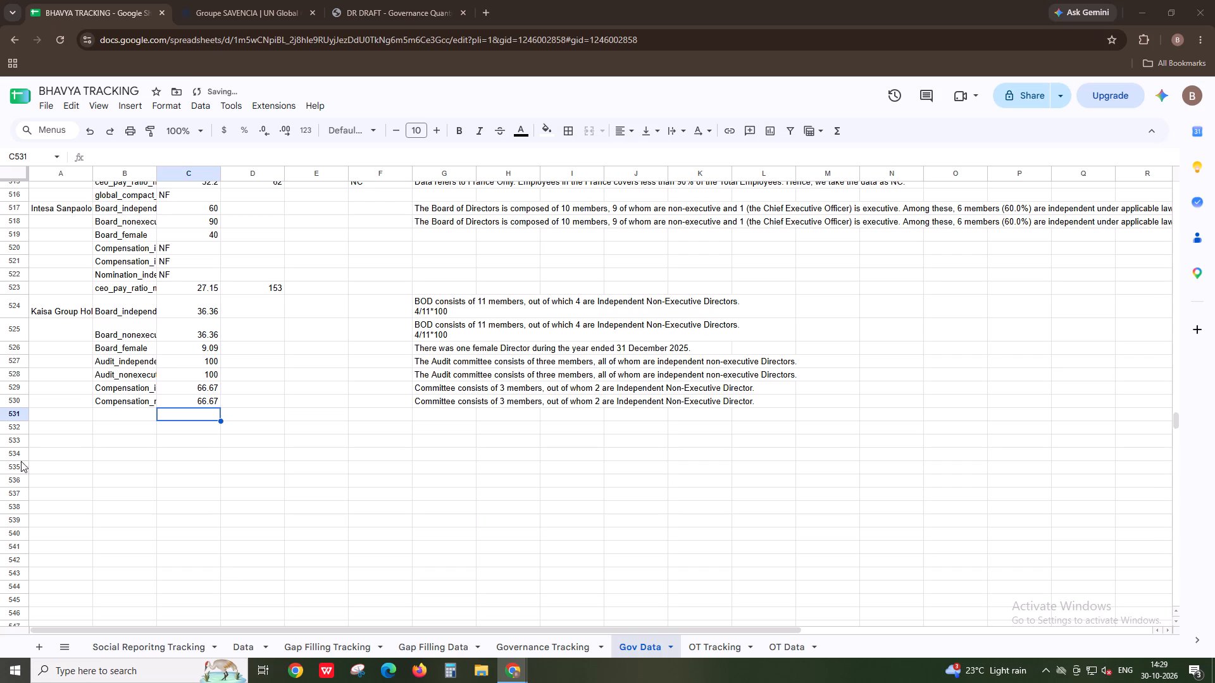
{"action": "left_click", "coordinate": [102, 421]}
{"action": "key", "text": "ctrl+v"}
{"action": "key", "text": "alt+Tab"}
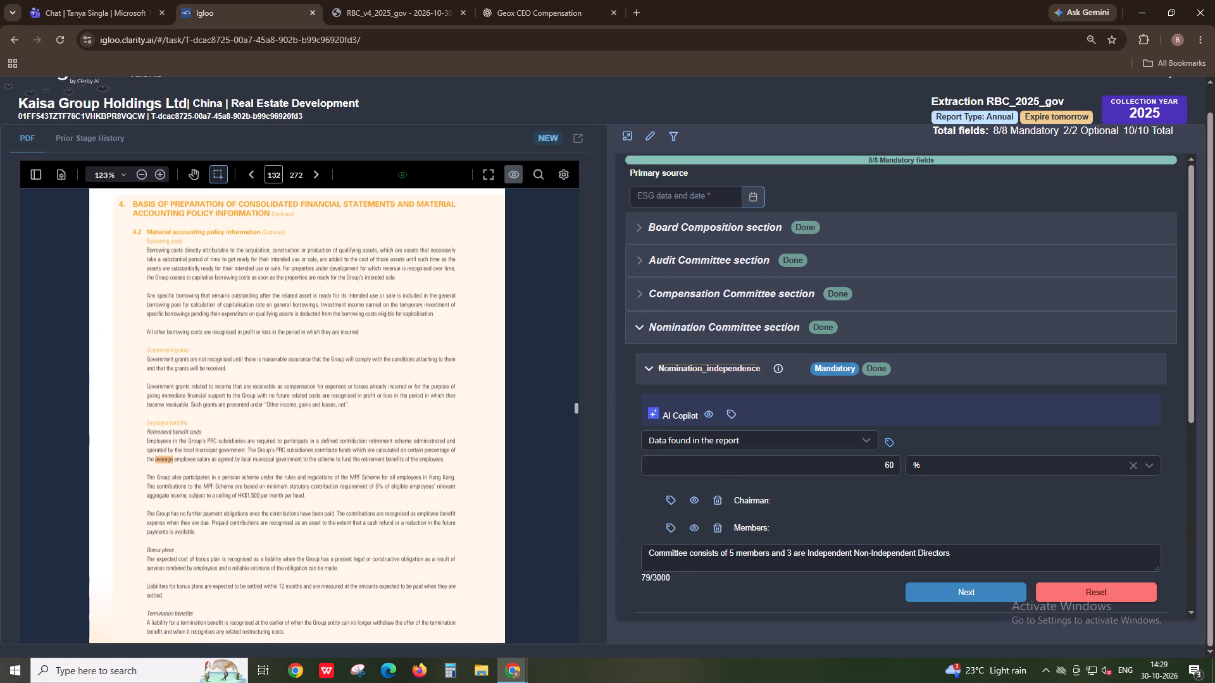
{"action": "left_click", "coordinate": [732, 469], "text": "alt"}
{"action": "key", "text": "alt+Tab"}
{"action": "left_click", "coordinate": [192, 412]}
{"action": "key", "text": "ctrl+v"}
{"action": "key", "text": "alt+Tab"}
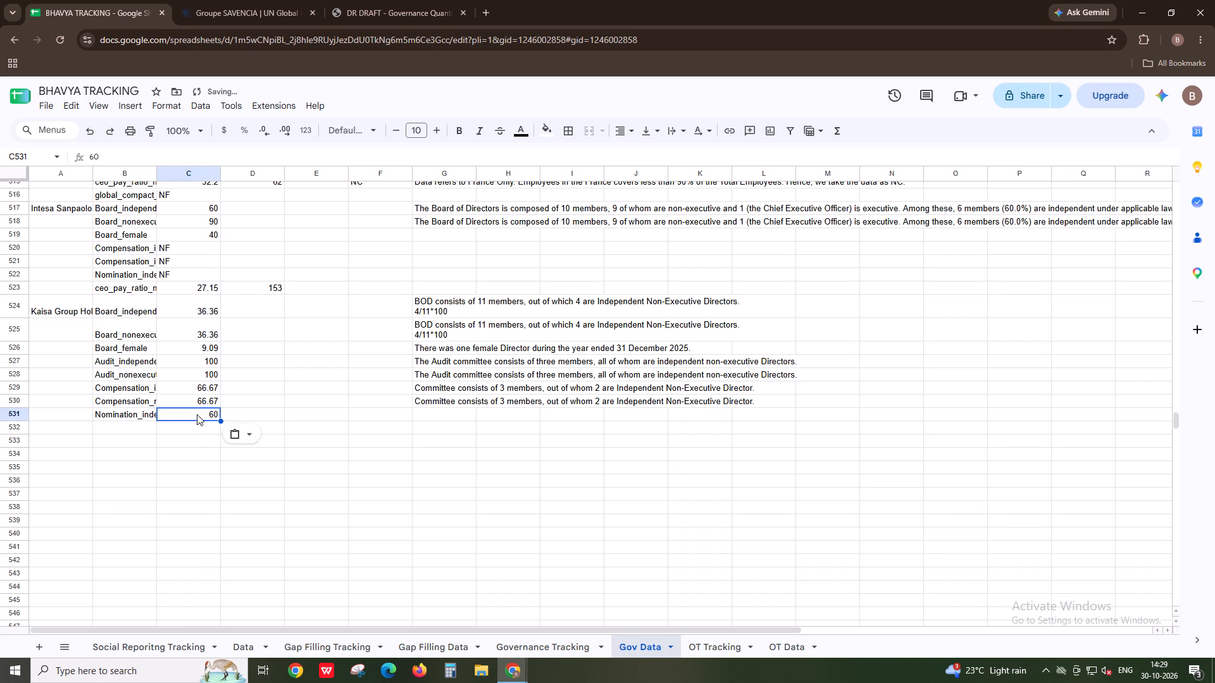
Copy the Nomination_independence comment, "Committee consists of 5 members and 3 are Independent Non-Independent Directors", from Igloo into cell G531.
{"action": "left_click", "coordinate": [742, 561], "text": "alt"}
{"action": "key", "text": "alt+Tab"}
{"action": "left_click", "coordinate": [439, 414]}
{"action": "key", "text": "ctrl+v"}
{"action": "key", "text": "alt+Tab"}
Examine the report pages tagged for the Nomination and Compensation Committee chairmen and members in Igloo.
{"action": "left_click", "coordinate": [663, 340]}
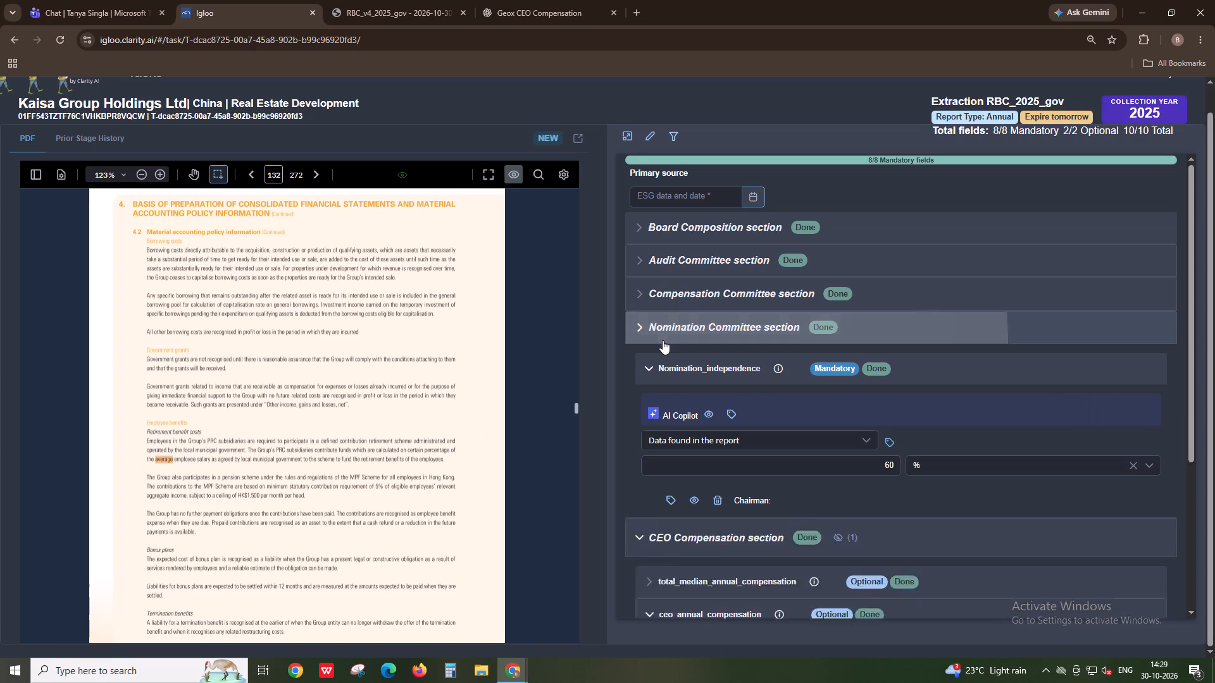
{"action": "left_click", "coordinate": [663, 340]}
{"action": "left_click", "coordinate": [671, 522]}
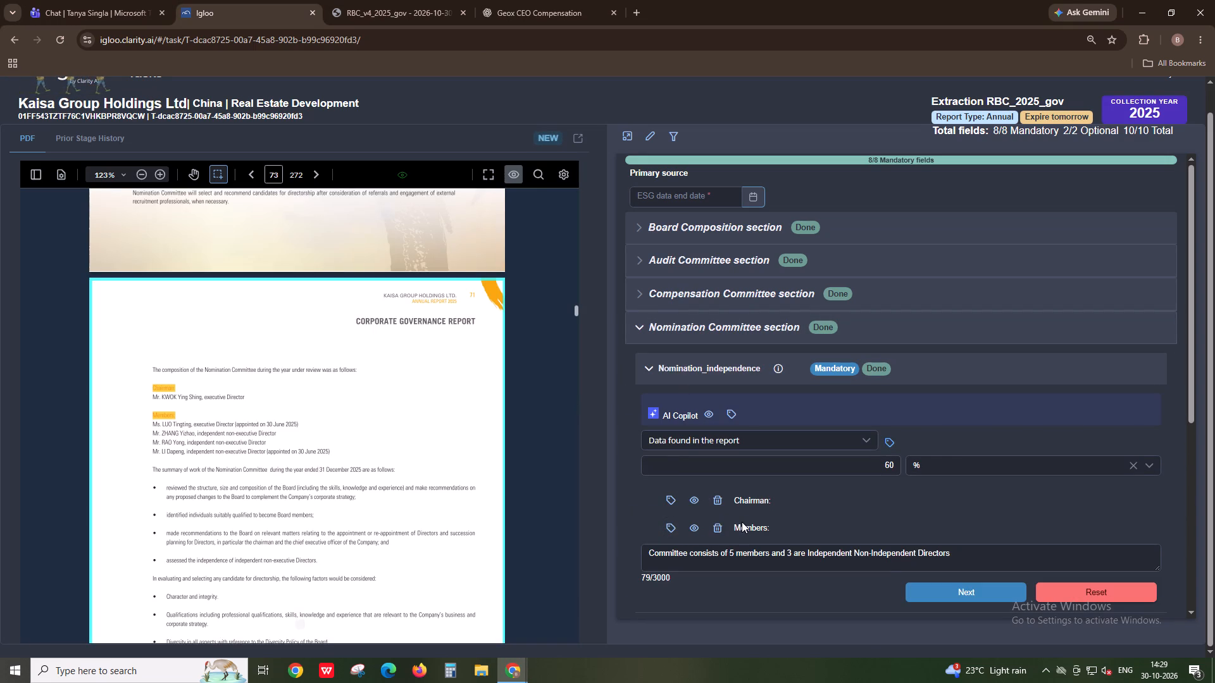
{"action": "left_click", "coordinate": [792, 326]}
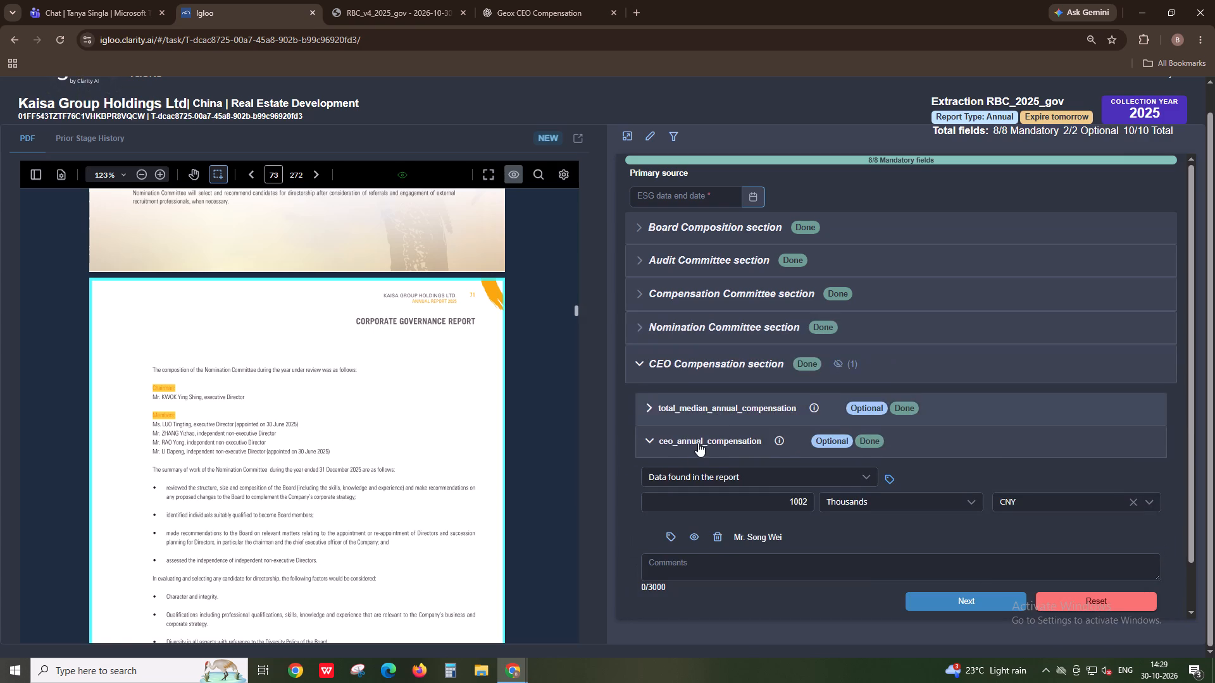
{"action": "left_click", "coordinate": [699, 321]}
{"action": "left_click", "coordinate": [702, 298]}
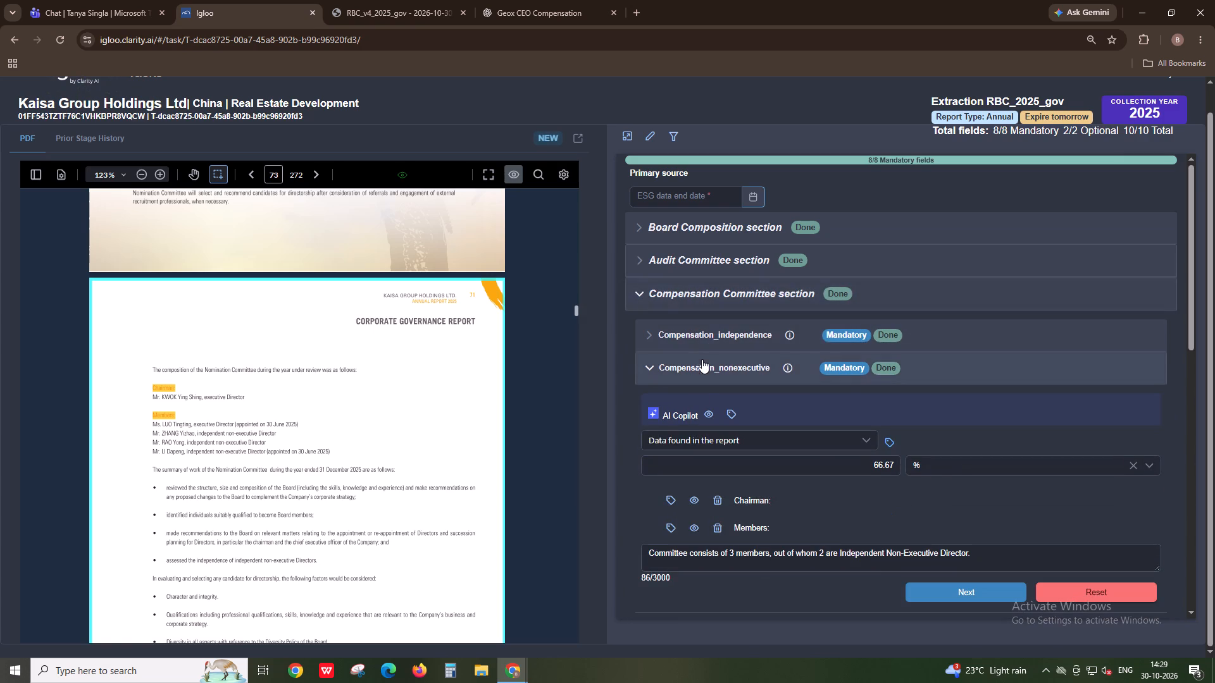
{"action": "left_click", "coordinate": [670, 504]}
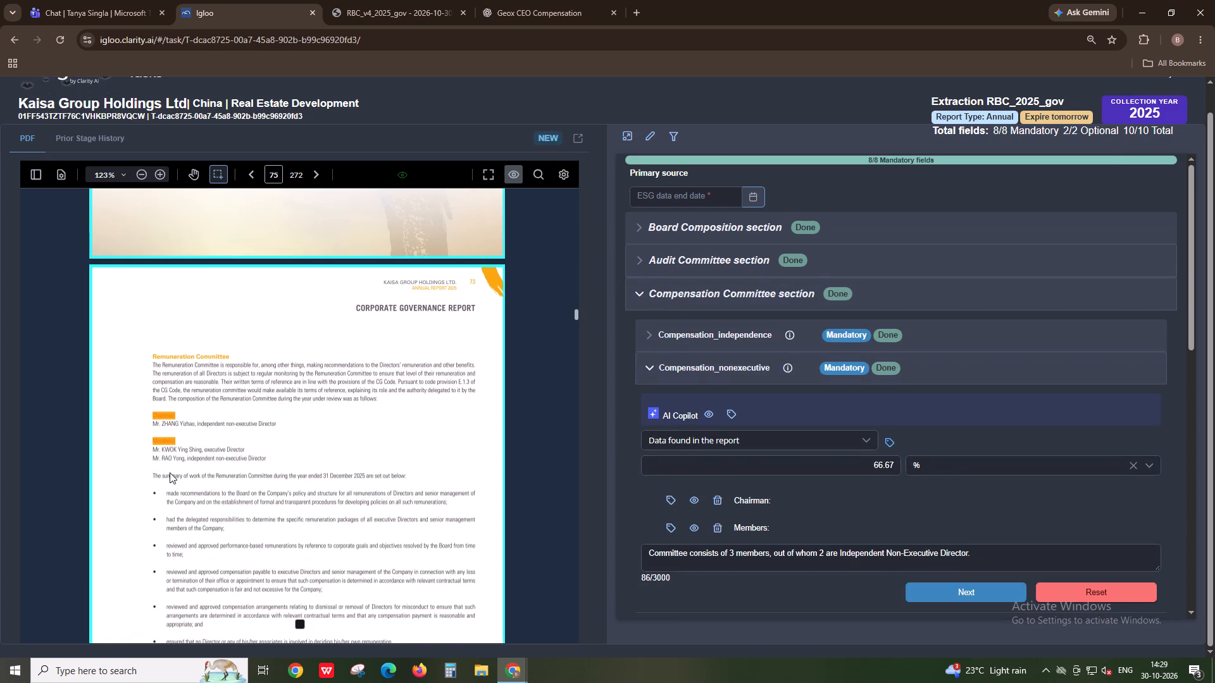
{"action": "left_click", "coordinate": [704, 293]}
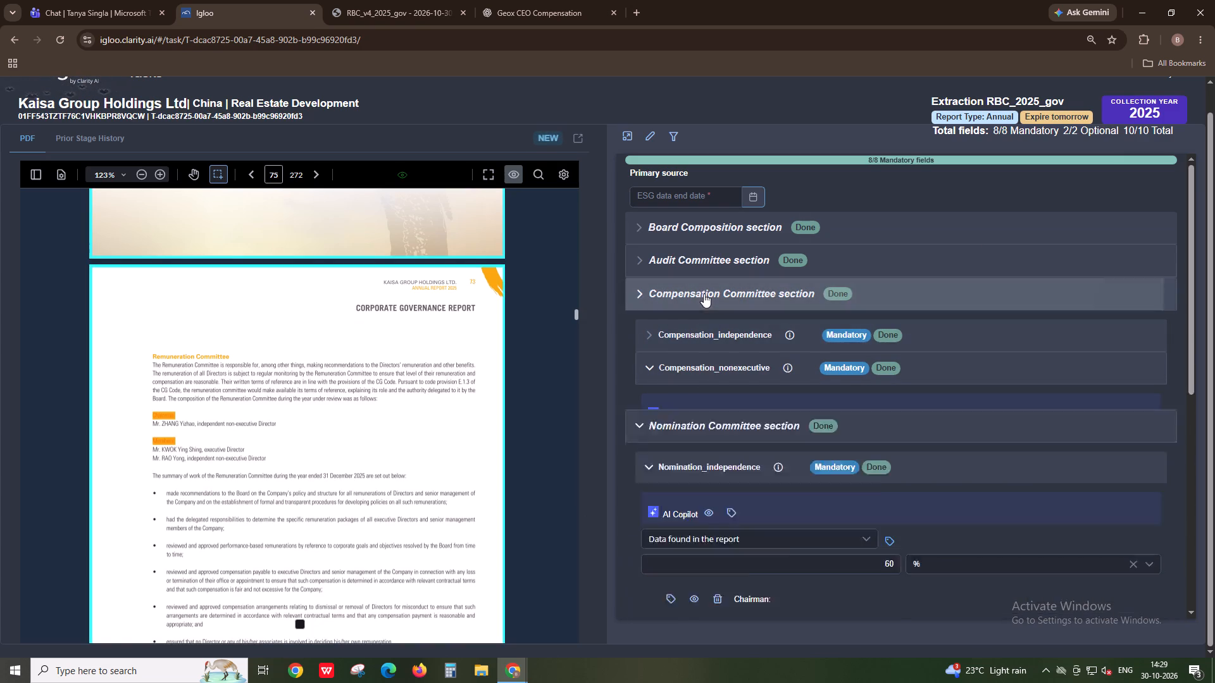
{"action": "left_click", "coordinate": [704, 329]}
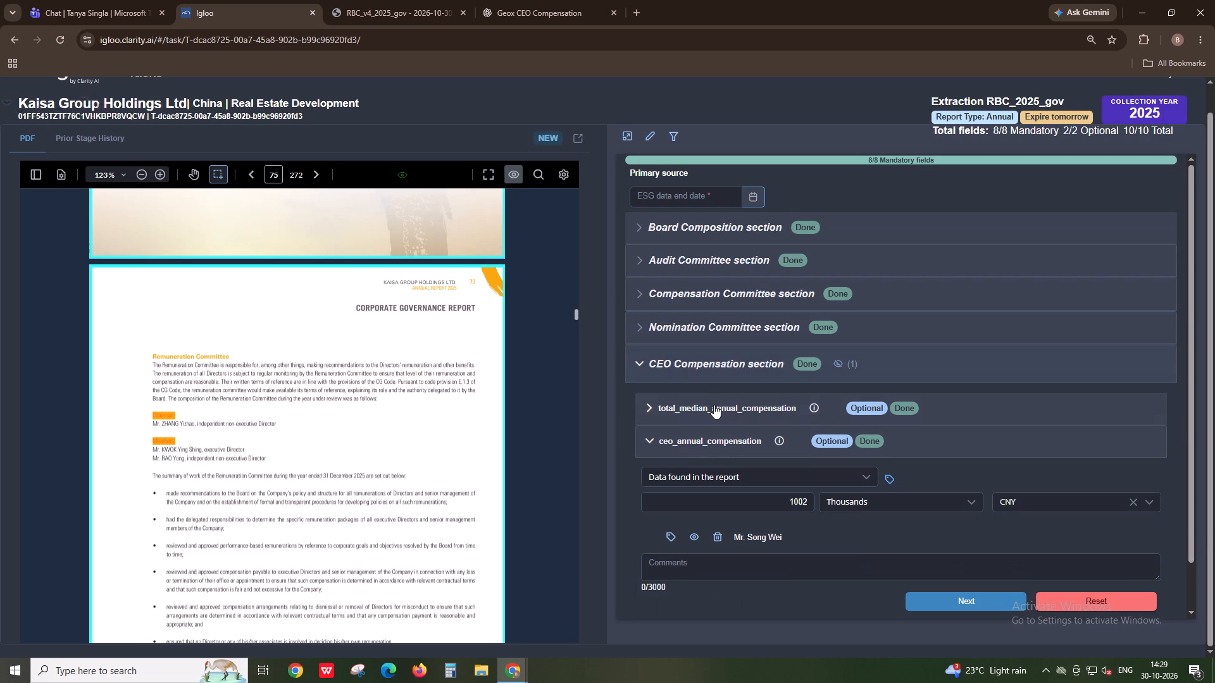
Copy the total_median_annual_compensation field name from Igloo into B532 of the Gov Data sheet.
{"action": "left_click", "coordinate": [714, 409], "text": "alt"}
{"action": "key", "text": "alt+Tab"}
{"action": "left_click", "coordinate": [137, 431]}
{"action": "key", "text": "ctrl+v"}
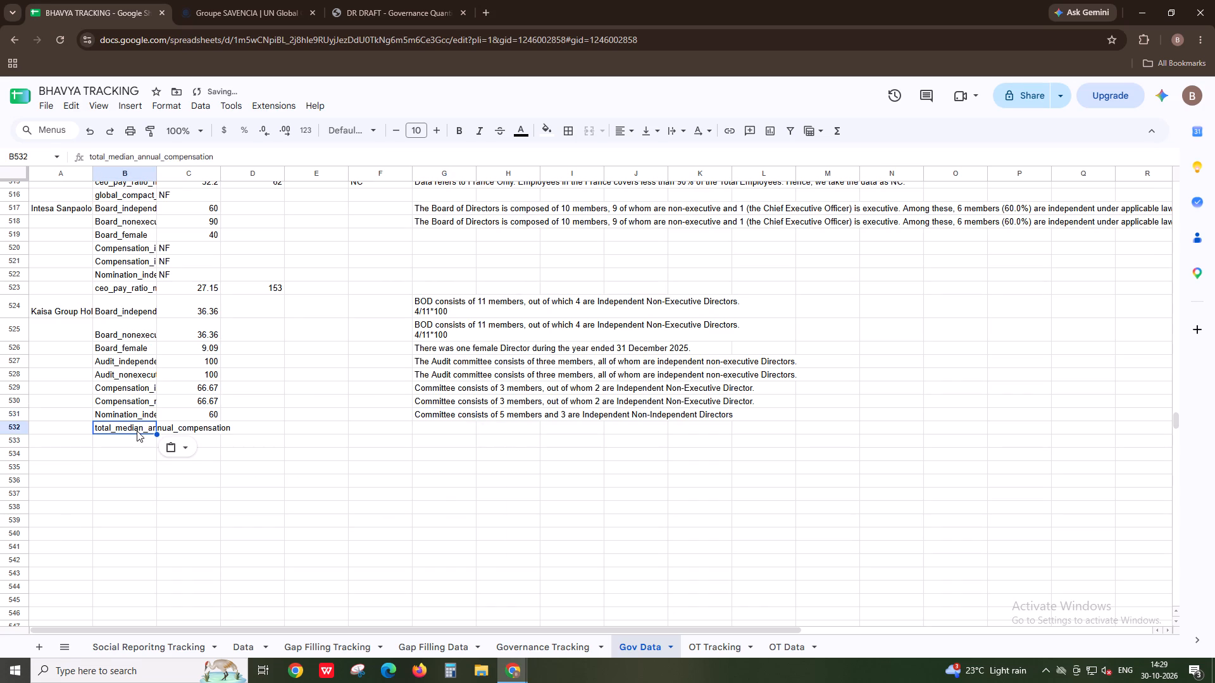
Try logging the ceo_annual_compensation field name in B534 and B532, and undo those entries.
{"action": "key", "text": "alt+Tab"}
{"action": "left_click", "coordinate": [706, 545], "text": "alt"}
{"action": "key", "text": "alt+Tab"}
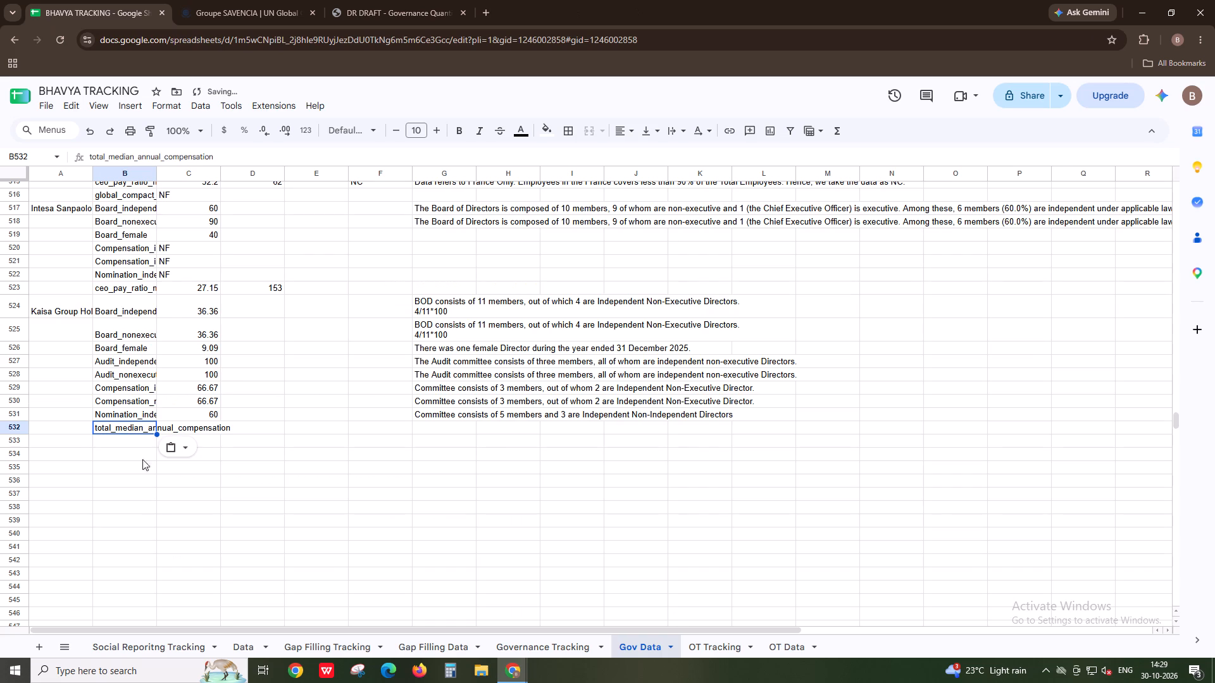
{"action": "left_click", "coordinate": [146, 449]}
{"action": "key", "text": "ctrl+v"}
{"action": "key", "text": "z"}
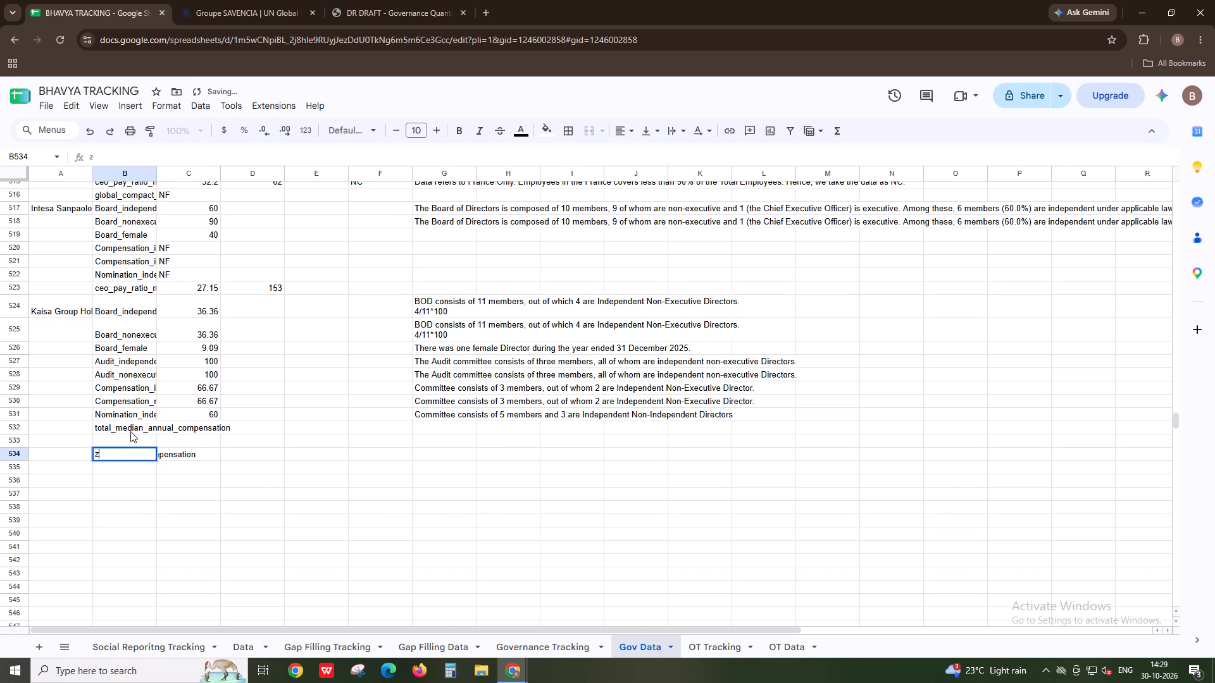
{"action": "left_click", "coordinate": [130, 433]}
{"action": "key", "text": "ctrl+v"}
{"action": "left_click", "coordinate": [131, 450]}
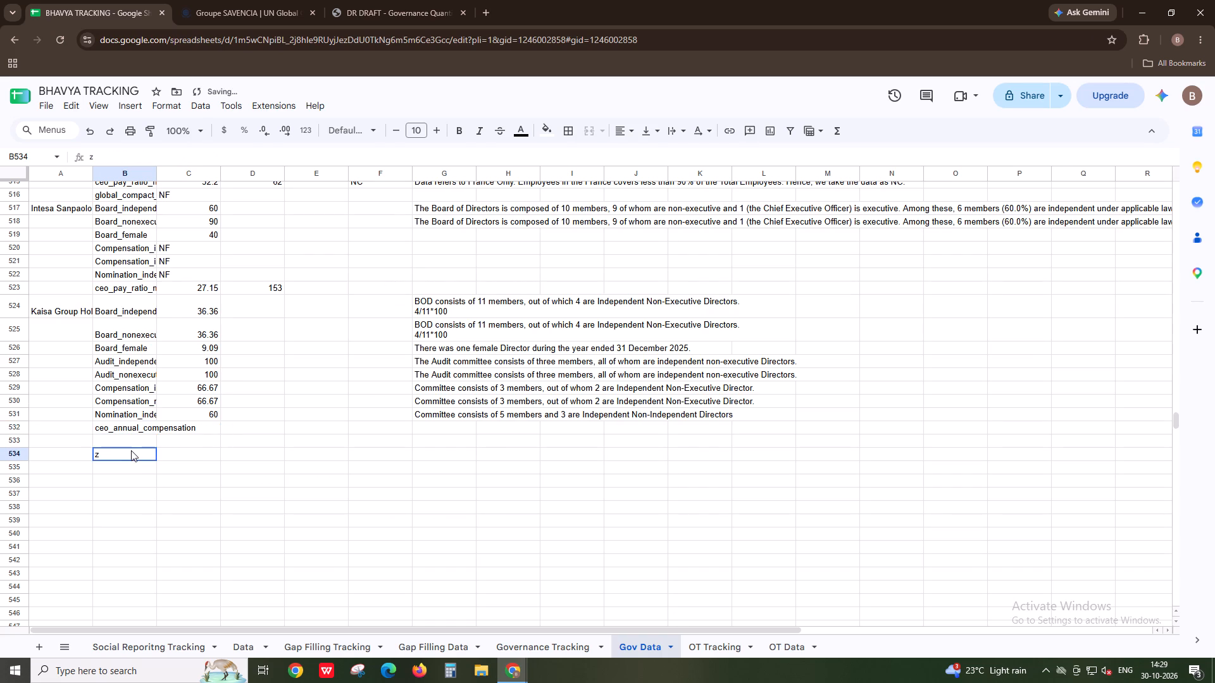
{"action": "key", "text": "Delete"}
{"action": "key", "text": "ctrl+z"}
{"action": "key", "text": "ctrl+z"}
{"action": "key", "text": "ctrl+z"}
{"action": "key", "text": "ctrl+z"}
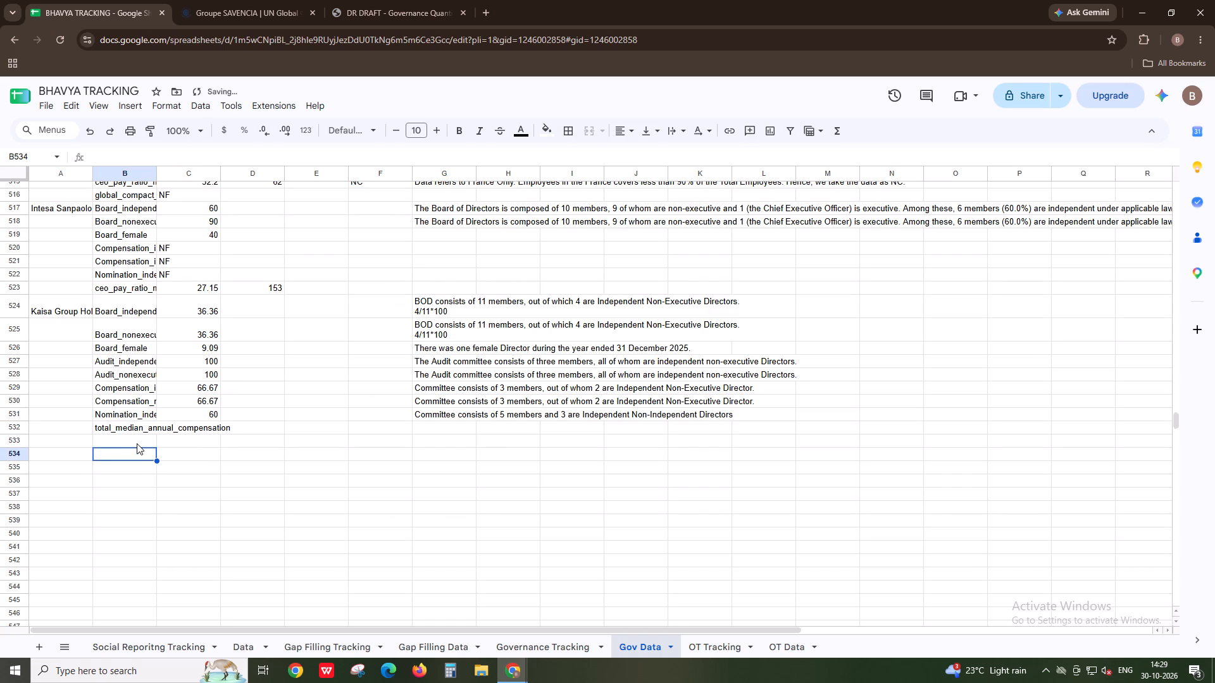
Log ceo_annual_compensation from Igloo in B533 with its value 1002 in C533.
{"action": "left_click", "coordinate": [137, 439]}
{"action": "key", "text": "ctrl+c"}
{"action": "key", "text": "alt+Tab"}
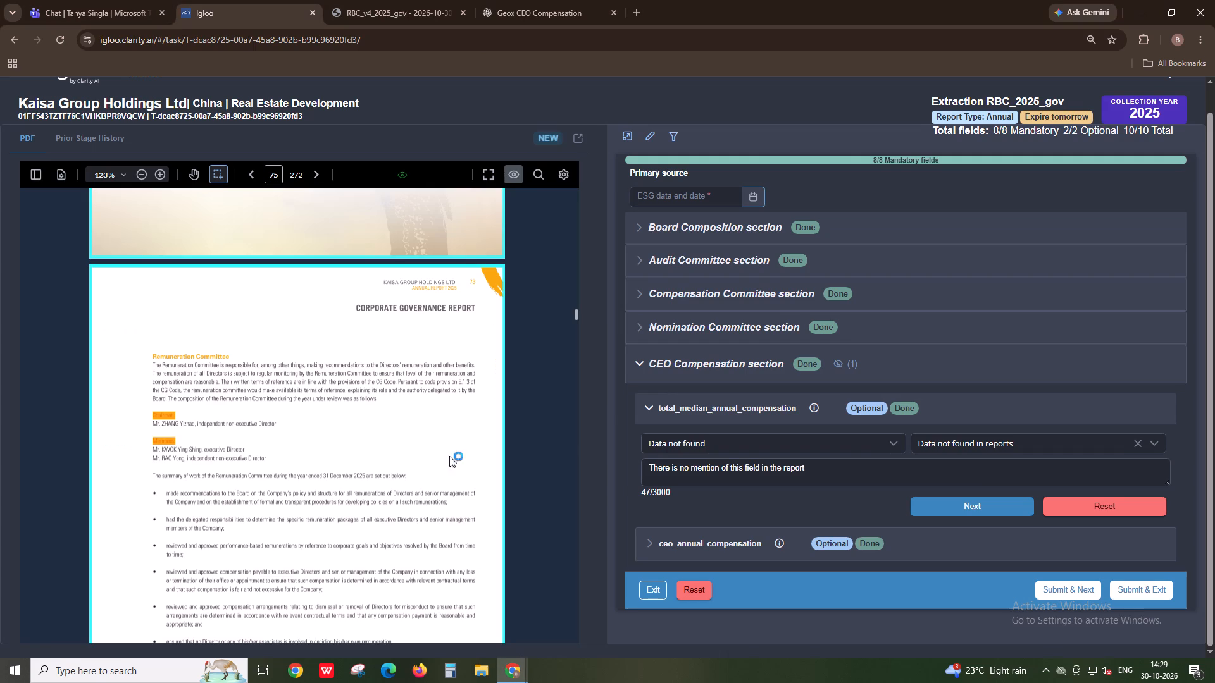
{"action": "left_click", "coordinate": [703, 547], "text": "alt"}
{"action": "key", "text": "alt+Tab"}
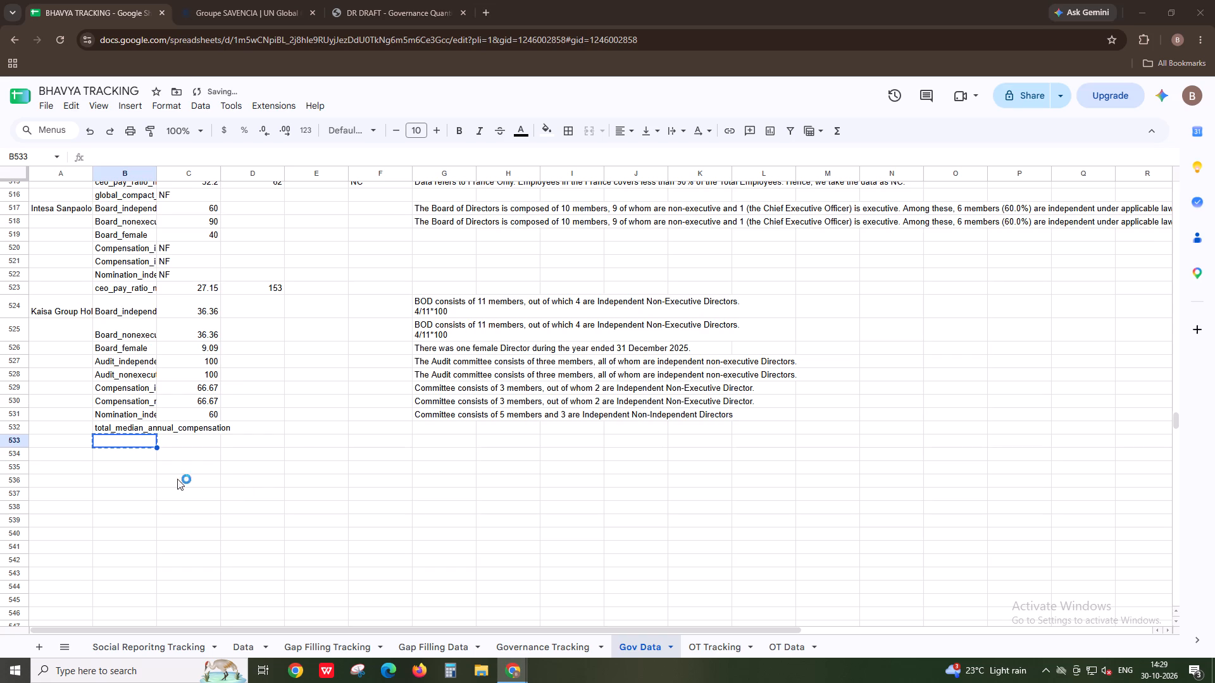
{"action": "key", "text": "ctrl+v"}
{"action": "key", "text": "alt+Tab"}
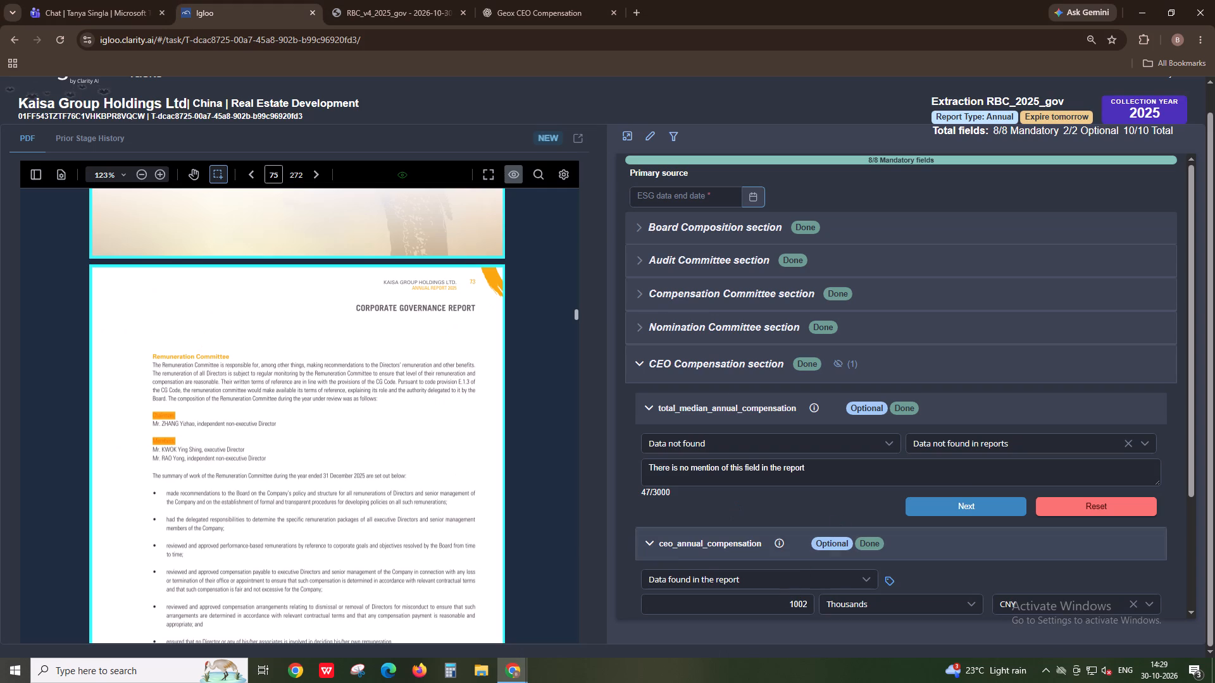
{"action": "left_click", "coordinate": [778, 602], "text": "alt"}
{"action": "key", "text": "alt+Tab"}
{"action": "left_click", "coordinate": [211, 439]}
{"action": "key", "text": "ctrl+v"}
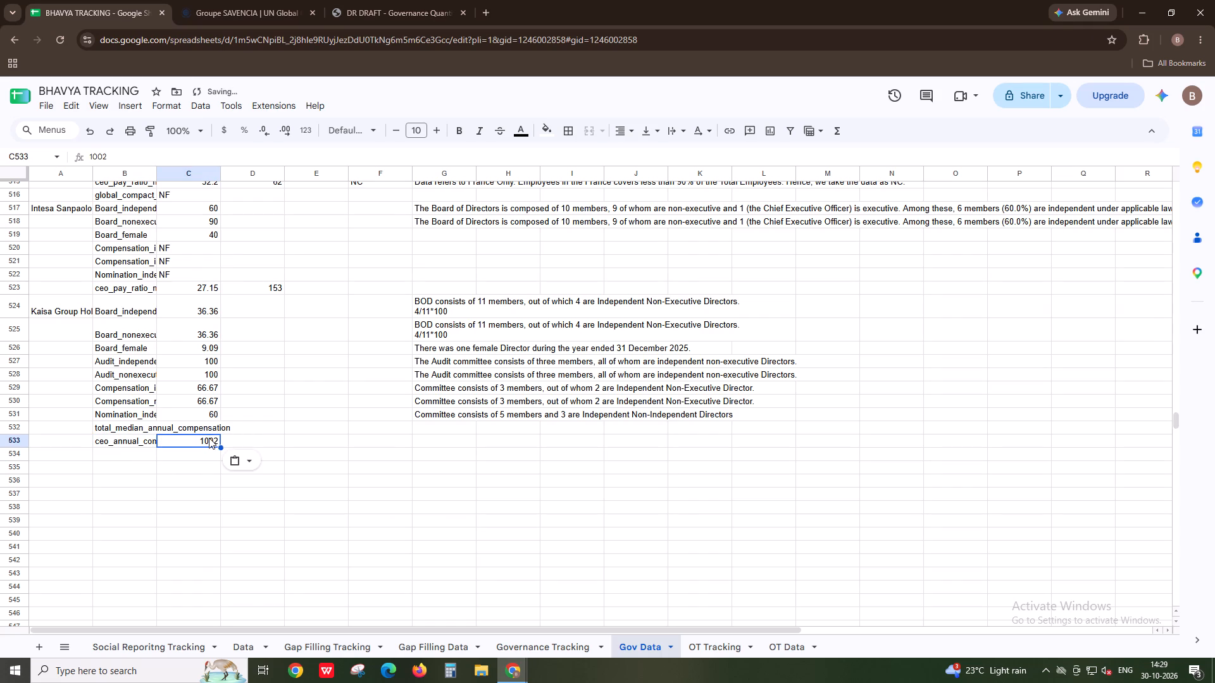
Enter 1 in I213 and 1 in H213 for Kaisa Group Holdings Ltd on the Governance Tracking sheet.
{"action": "key", "text": "alt+Tab"}
{"action": "key", "text": "alt+Tab"}
{"action": "key", "text": "alt+Tab"}
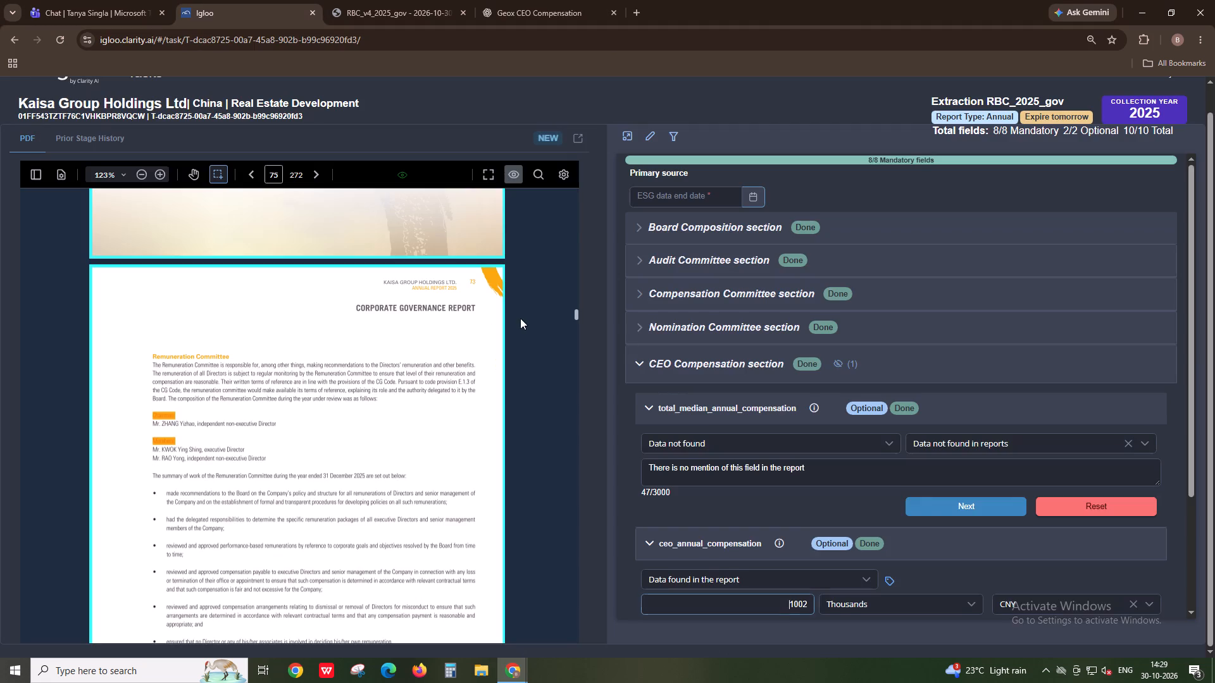
{"action": "scroll", "coordinate": [1138, 379], "scroll_direction": "down", "scroll_amount": 7}
{"action": "key", "text": "alt+Tab"}
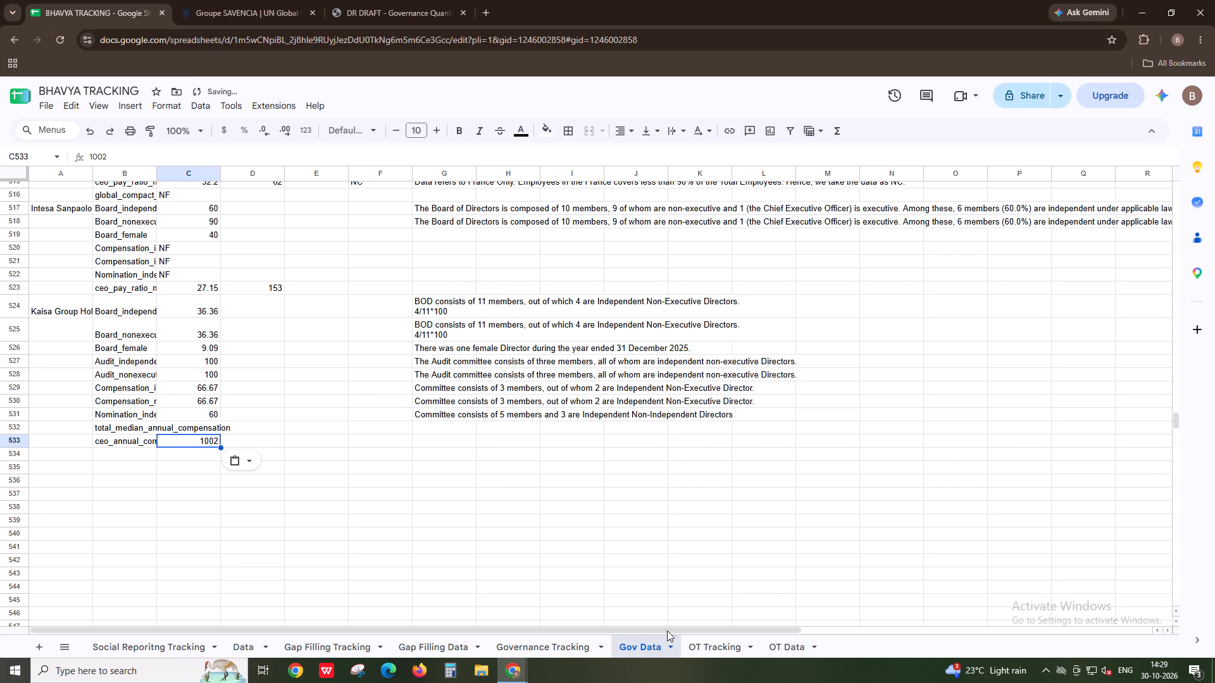
{"action": "left_click", "coordinate": [560, 652]}
{"action": "left_click", "coordinate": [726, 383]}
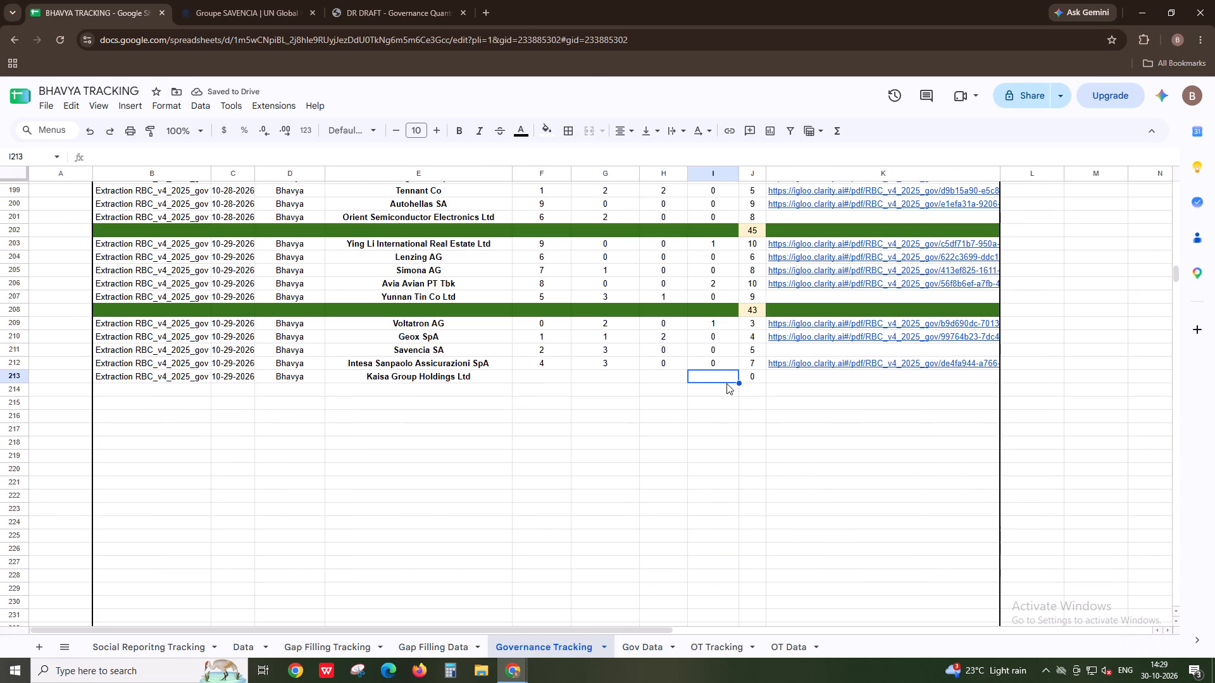
{"action": "key", "text": "1"}
{"action": "key", "text": "Left"}
{"action": "key", "text": "1"}
{"action": "key", "text": "Left"}
{"action": "key", "text": "Left"}
Check the section list in Igloo and enter 8 in F213 and 0 in G213 for Kaisa Group Holdings Ltd.
{"action": "key", "text": "alt+Tab"}
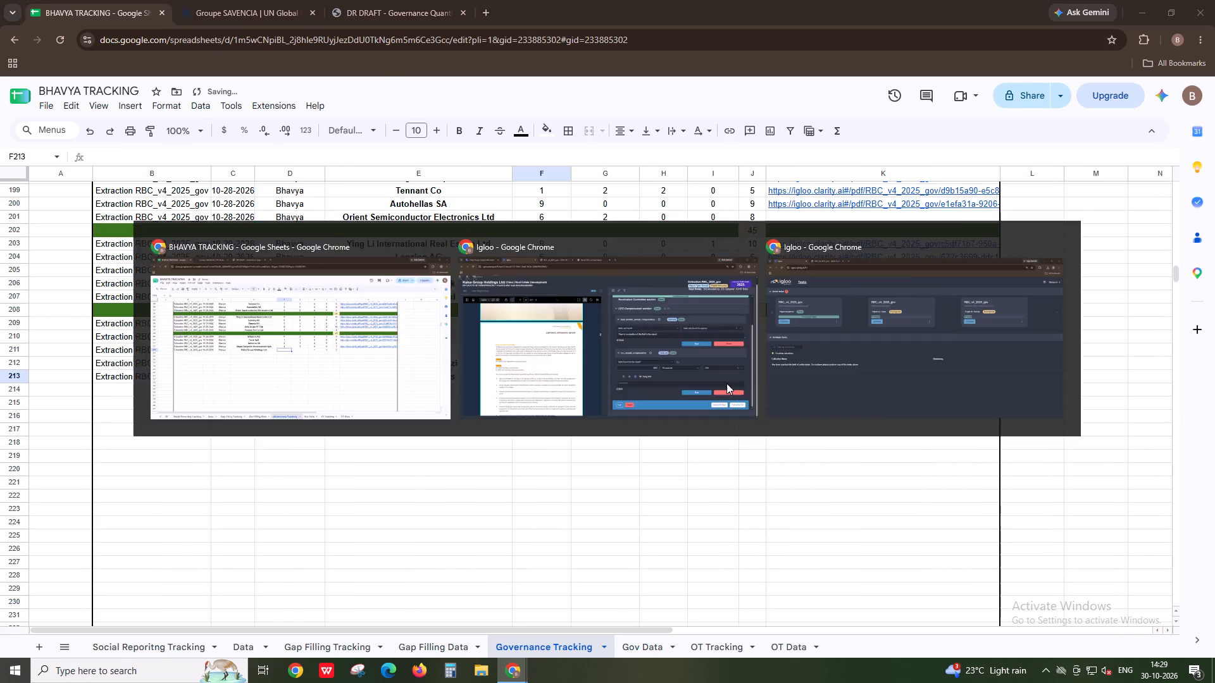
{"action": "left_click", "coordinate": [726, 383]}
{"action": "left_click", "coordinate": [726, 383]}
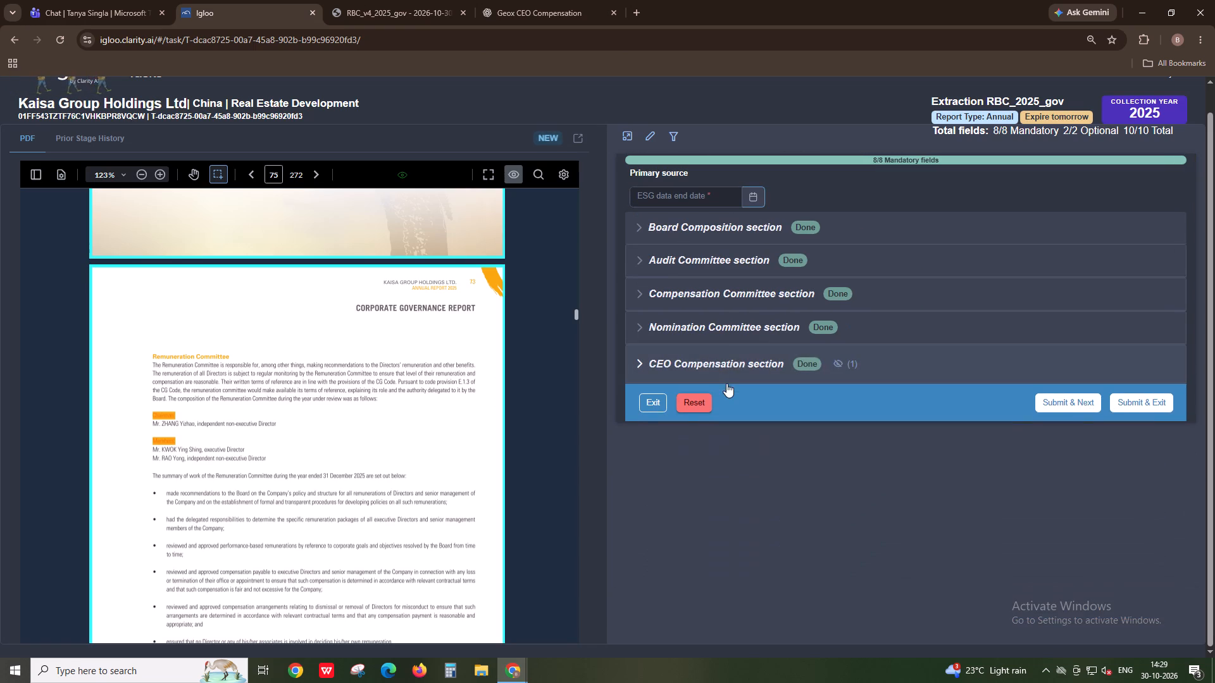
{"action": "key", "text": "alt+Tab"}
{"action": "key", "text": "alt+Tab"}
{"action": "key", "text": "alt+Tab"}
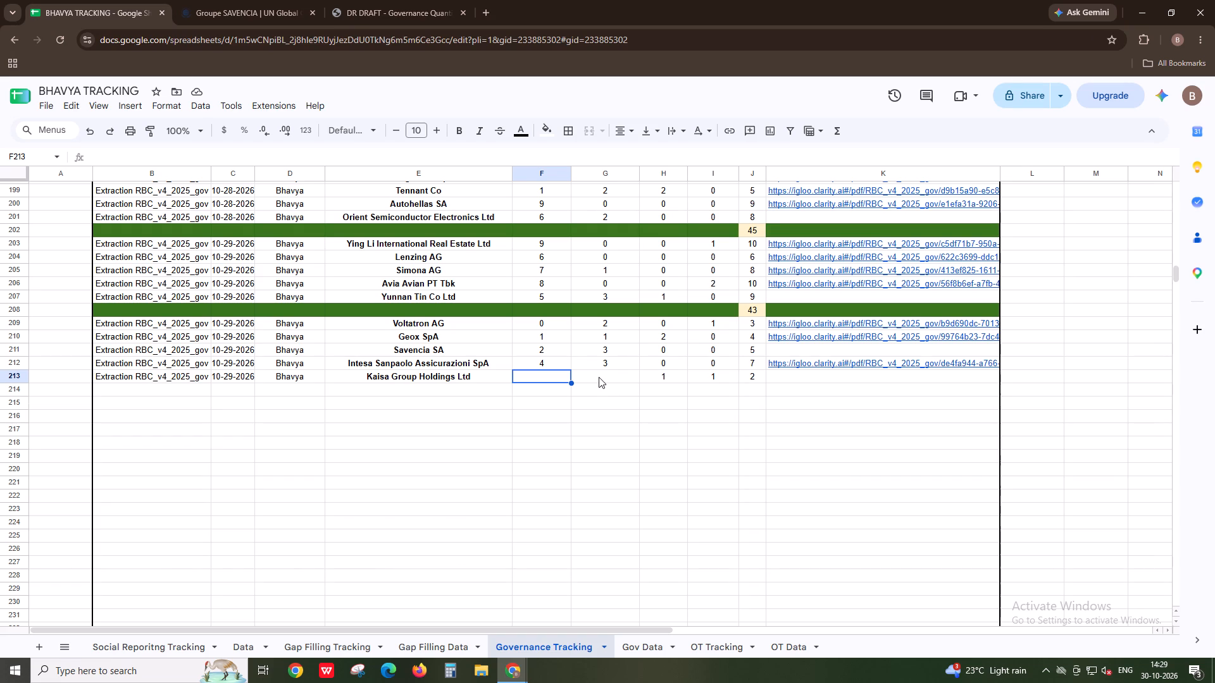
{"action": "key", "text": "8"}
{"action": "key", "text": "Right"}
{"action": "key", "text": "0"}
{"action": "key", "text": "Right"}
{"action": "key", "text": "Right"}
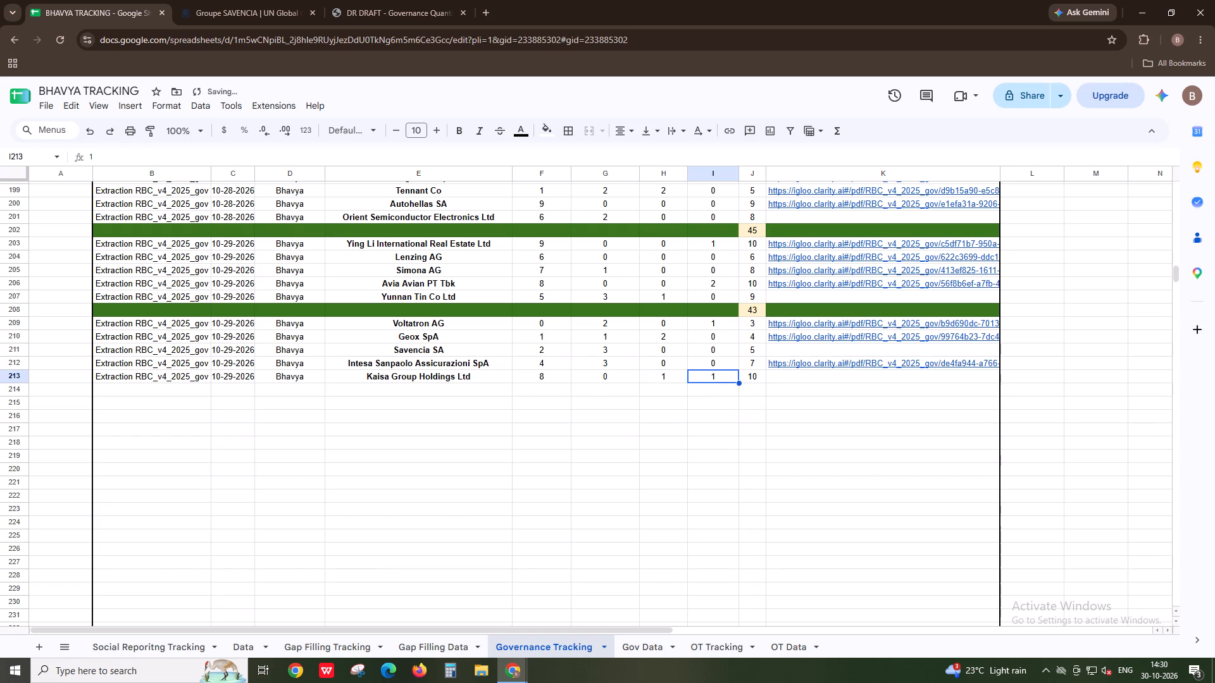
Select the field totals from J213 up to J209 to check their sum.
{"action": "key", "text": "Right"}
{"action": "key", "text": "shift+Up"}
{"action": "key", "text": "shift+Up"}
{"action": "key", "text": "shift+Up"}
{"action": "key", "text": "shift+Up"}
Copy the Kaisa Group Holdings report's PDF page link from Igloo and paste it into K213 of Governance Tracking.
{"action": "key", "text": "alt+Tab"}
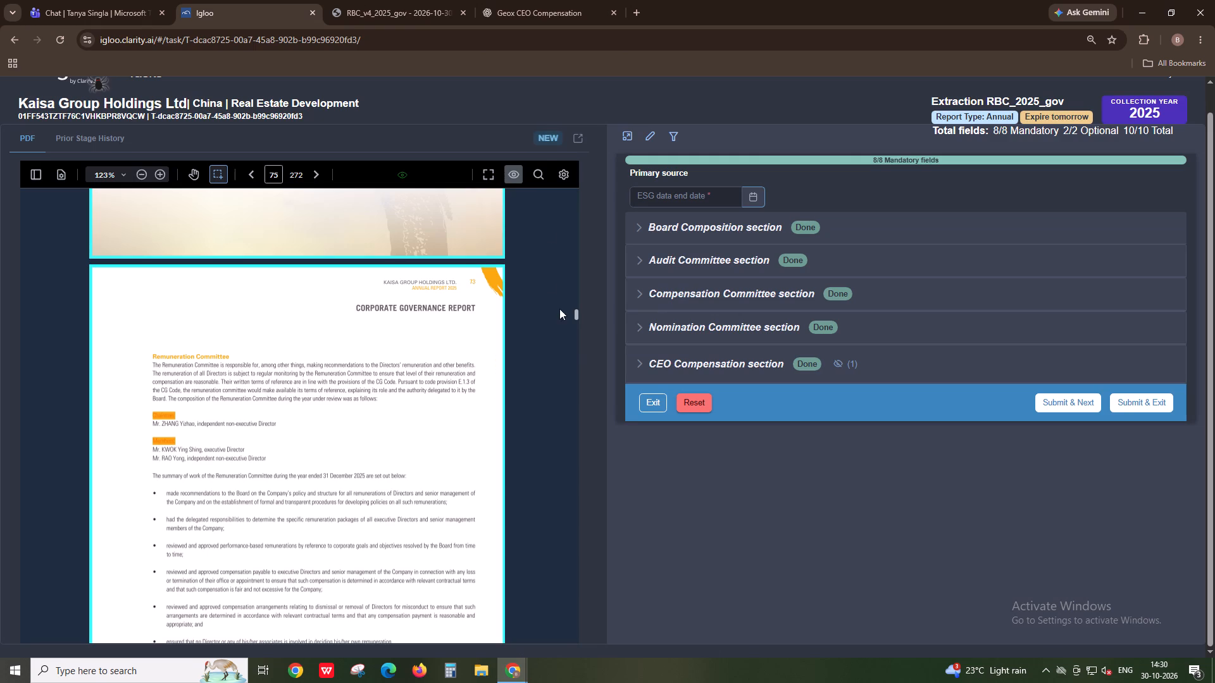
{"action": "left_click", "coordinate": [564, 176]}
{"action": "left_click", "coordinate": [535, 219]}
{"action": "key", "text": "alt+Tab"}
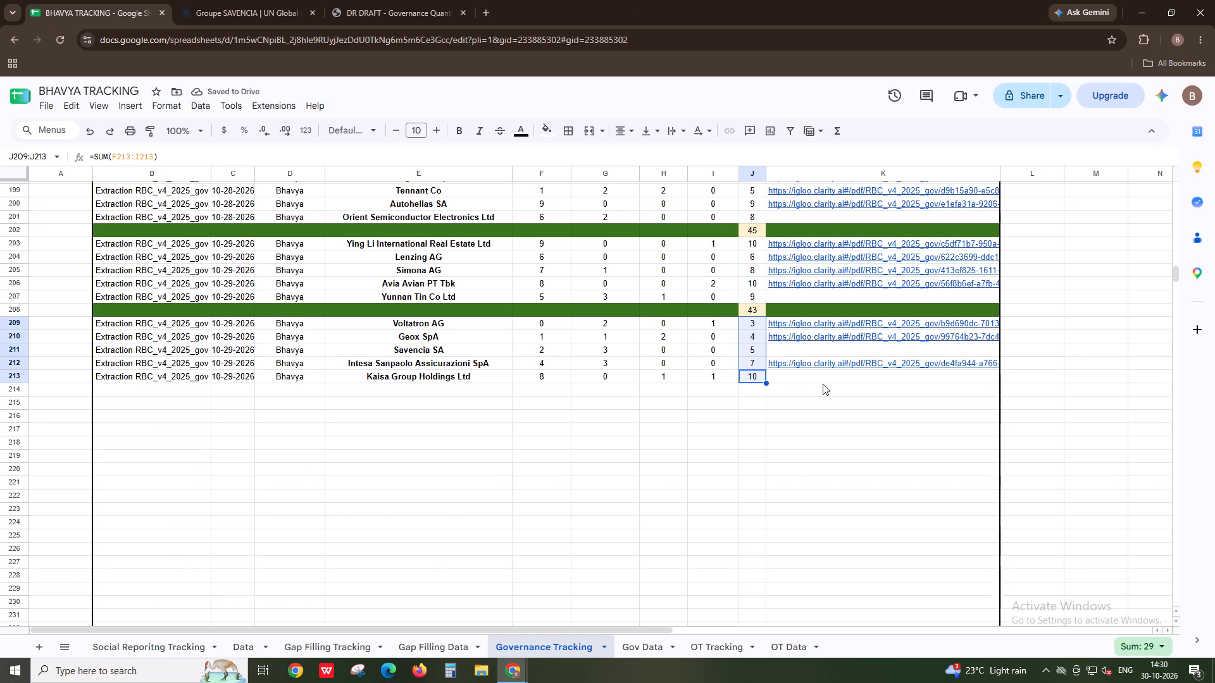
{"action": "left_click", "coordinate": [823, 384]}
{"action": "left_click", "coordinate": [826, 379]}
{"action": "key", "text": "ctrl+v"}
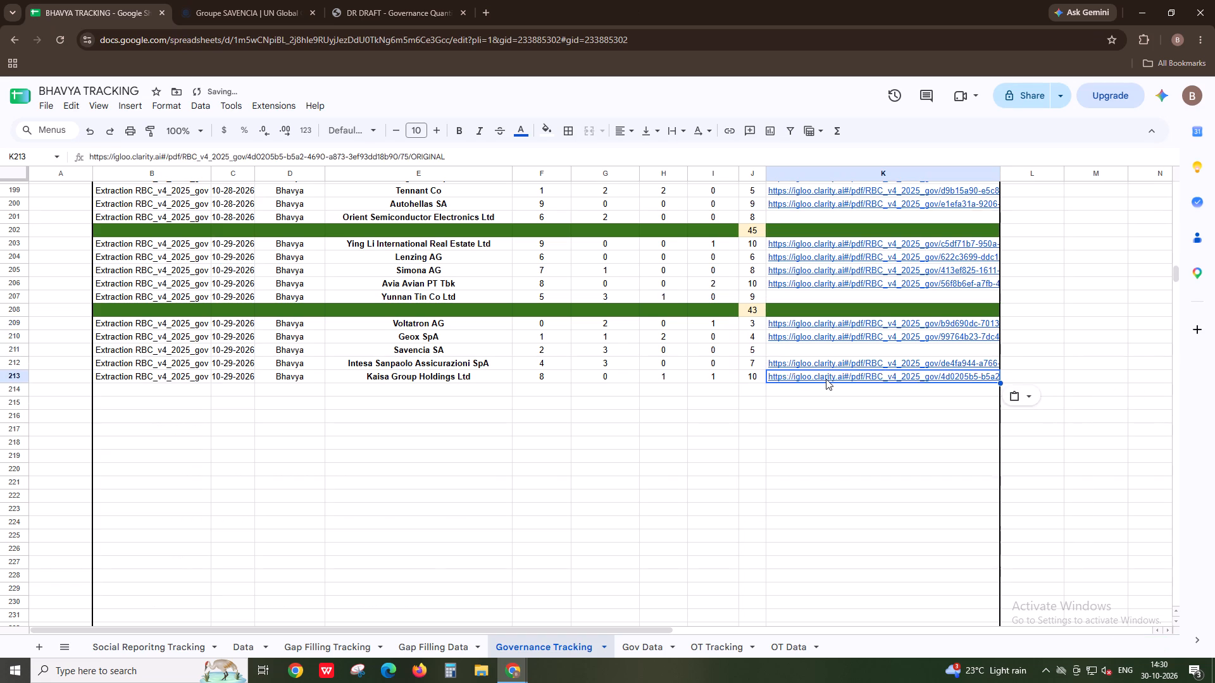
{"action": "key", "text": "space"}
{"action": "key", "text": "alt+Tab"}
{"action": "key", "text": "alt+Tab"}
{"action": "left_click", "coordinate": [821, 392]}
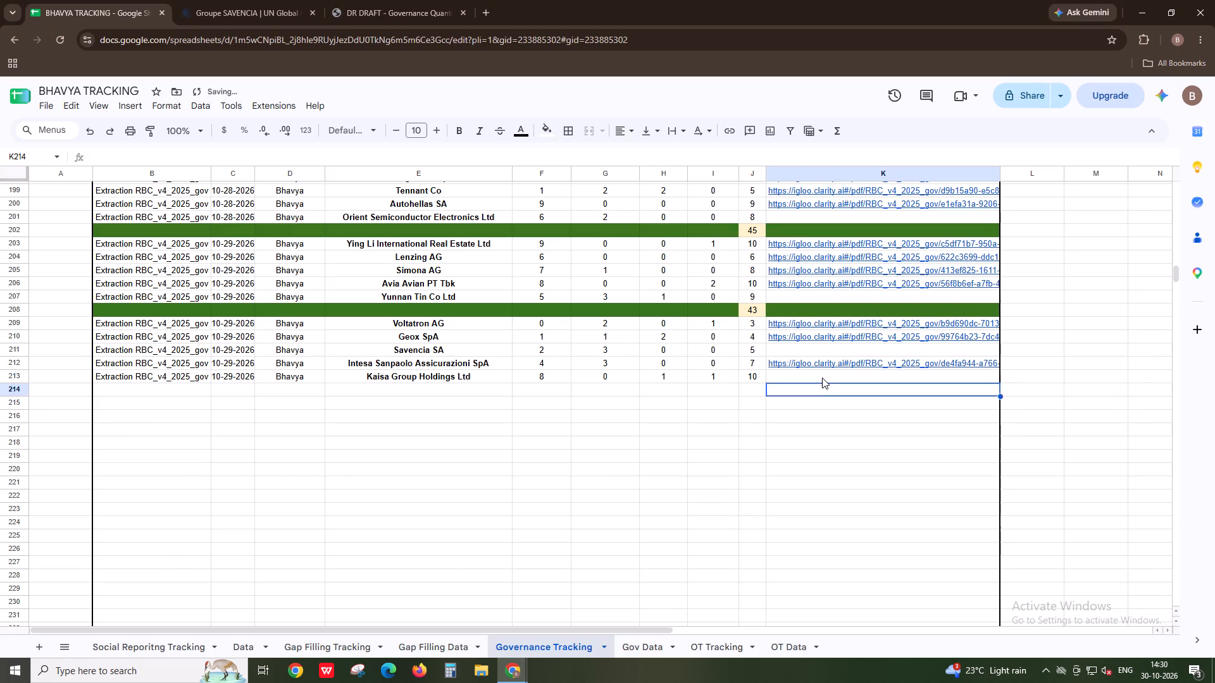
{"action": "left_click", "coordinate": [823, 377]}
{"action": "key", "text": "ctrl+v"}
Set the primary source's ESG data end date to 31/12/2025 in the Kaisa Group Holdings Ltd task in Igloo.
{"action": "key", "text": "alt+Tab"}
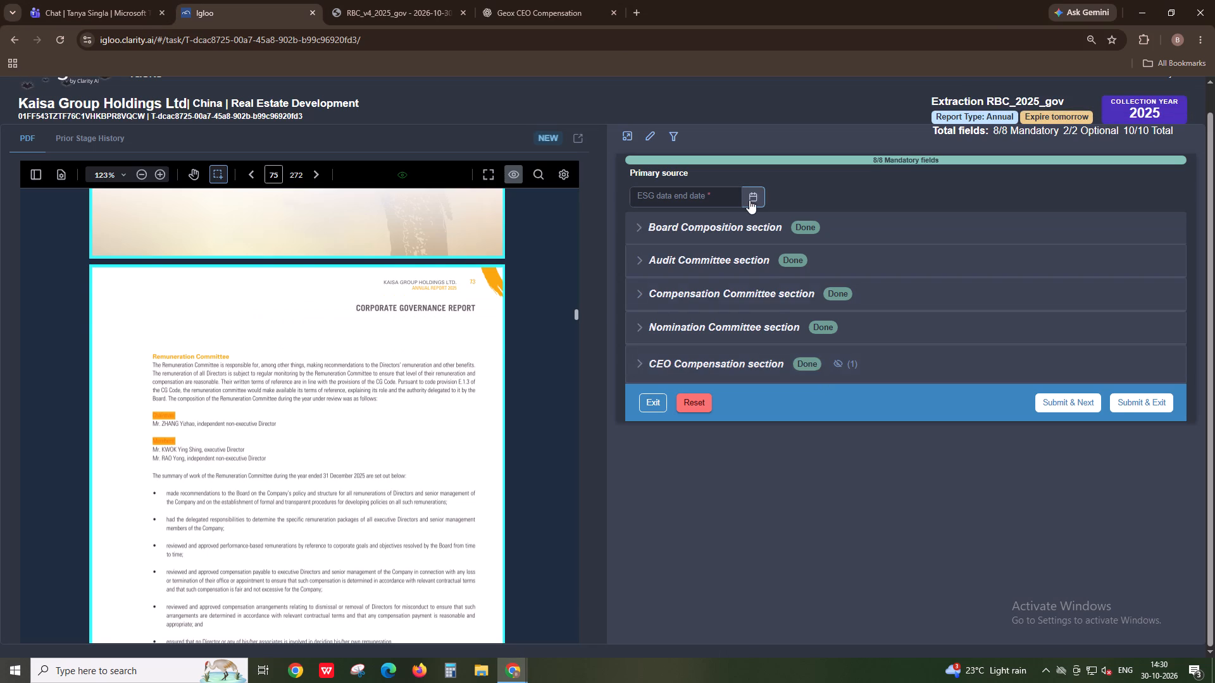
{"action": "key", "text": "alt+Tab"}
{"action": "key", "text": "alt+Tab"}
{"action": "left_click", "coordinate": [760, 193]}
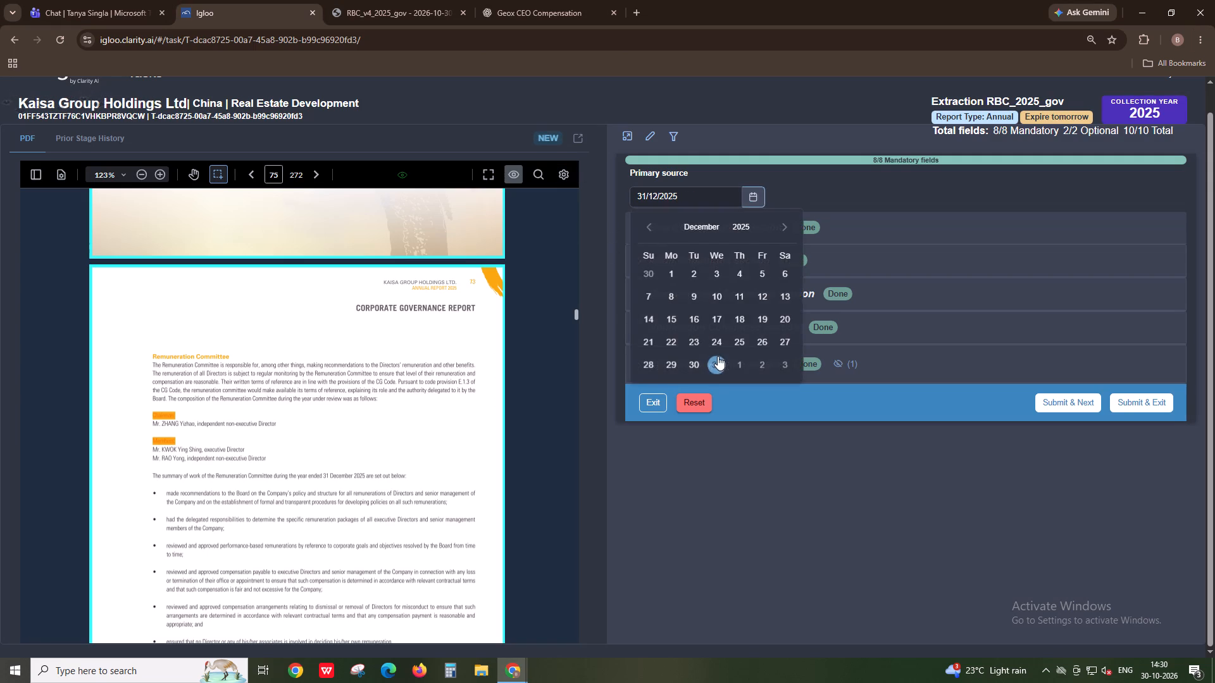
{"action": "left_click", "coordinate": [713, 362]}
{"action": "left_click", "coordinate": [808, 487]}
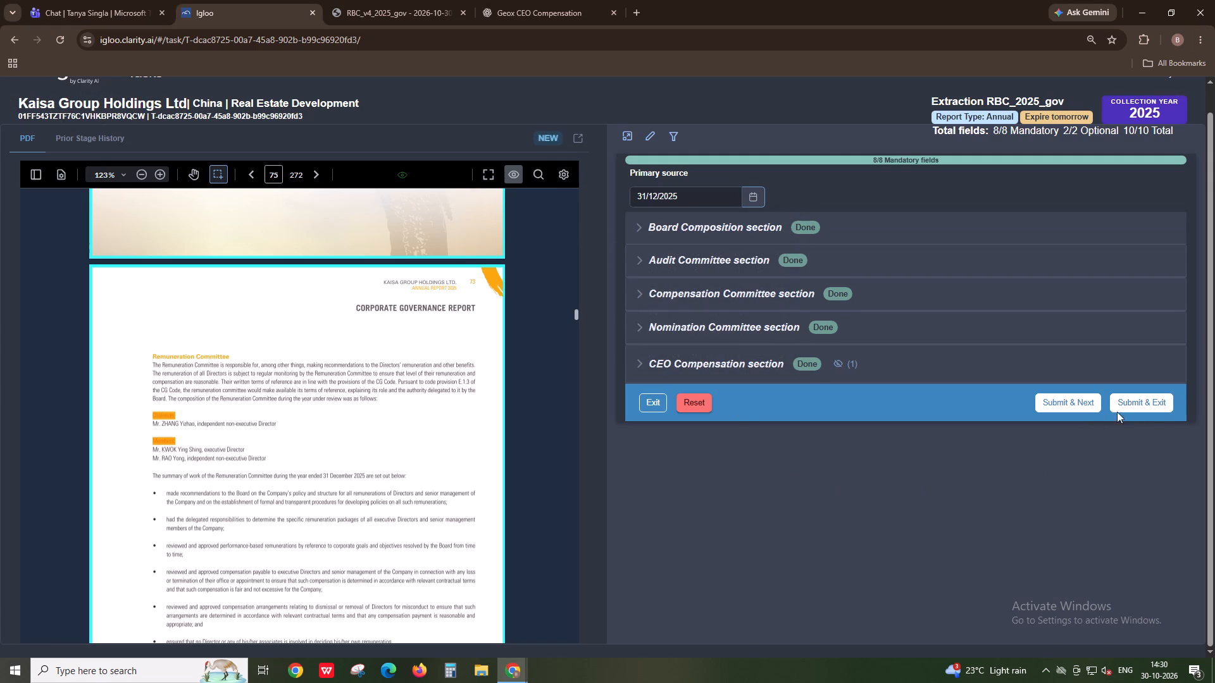
Submit the completed Kaisa Group Holdings Ltd extraction task and exit it.
{"action": "left_click", "coordinate": [1151, 405]}
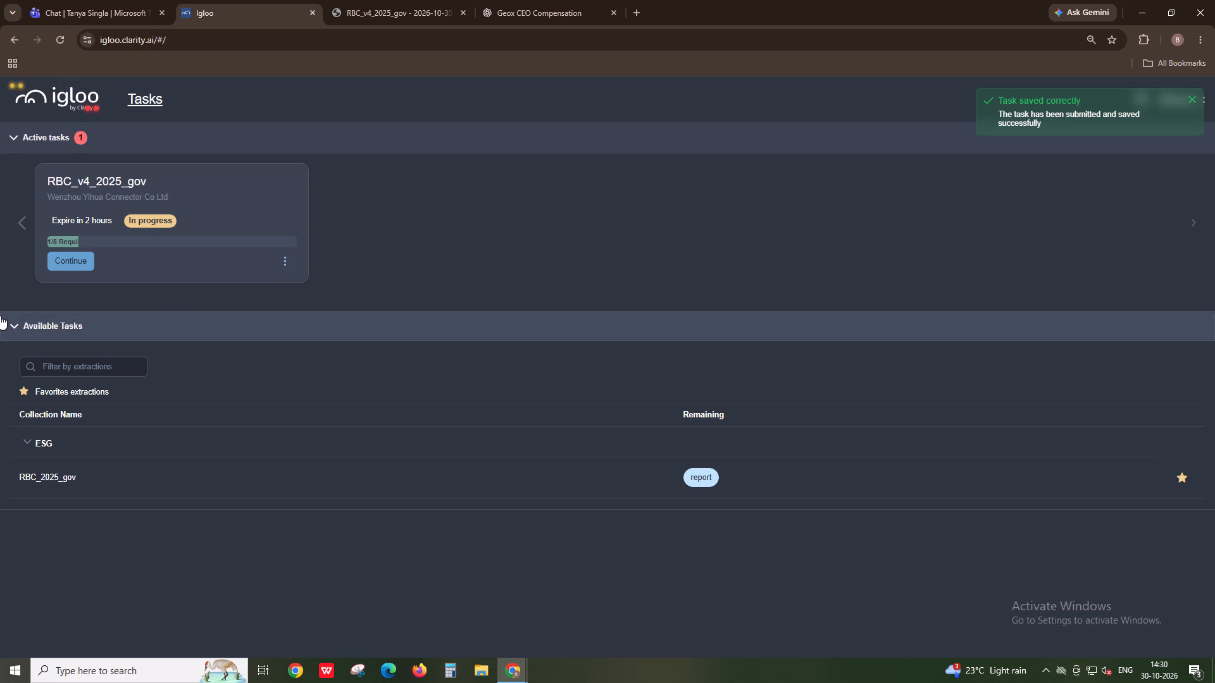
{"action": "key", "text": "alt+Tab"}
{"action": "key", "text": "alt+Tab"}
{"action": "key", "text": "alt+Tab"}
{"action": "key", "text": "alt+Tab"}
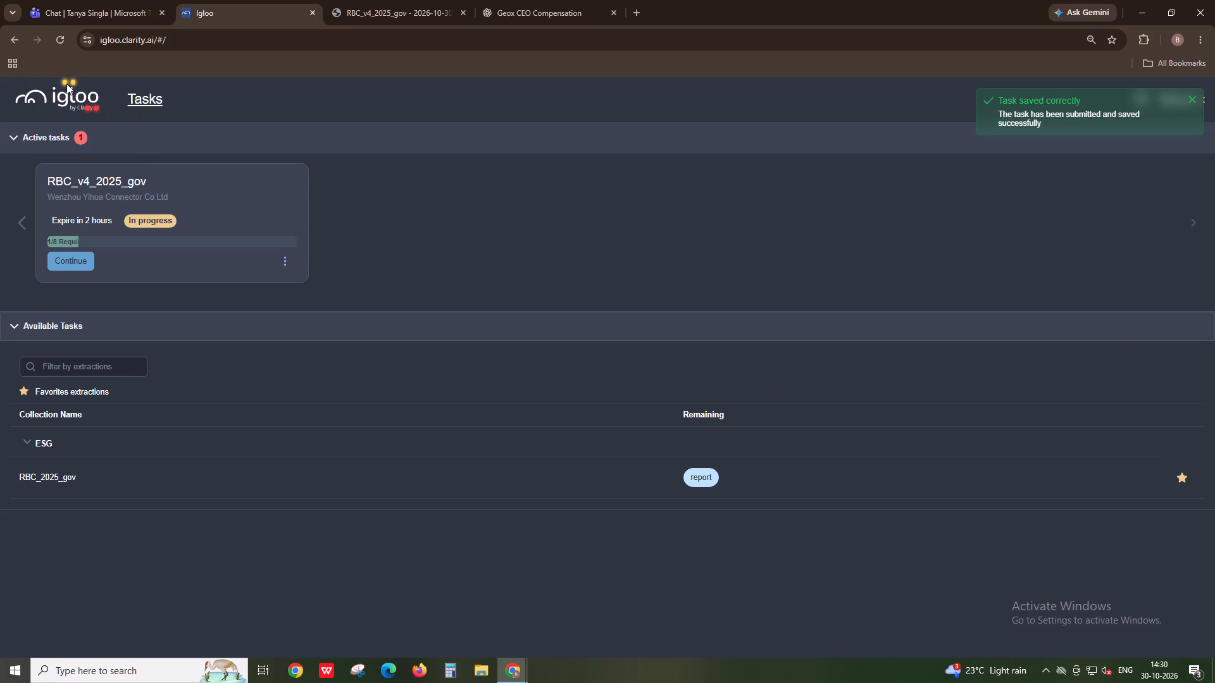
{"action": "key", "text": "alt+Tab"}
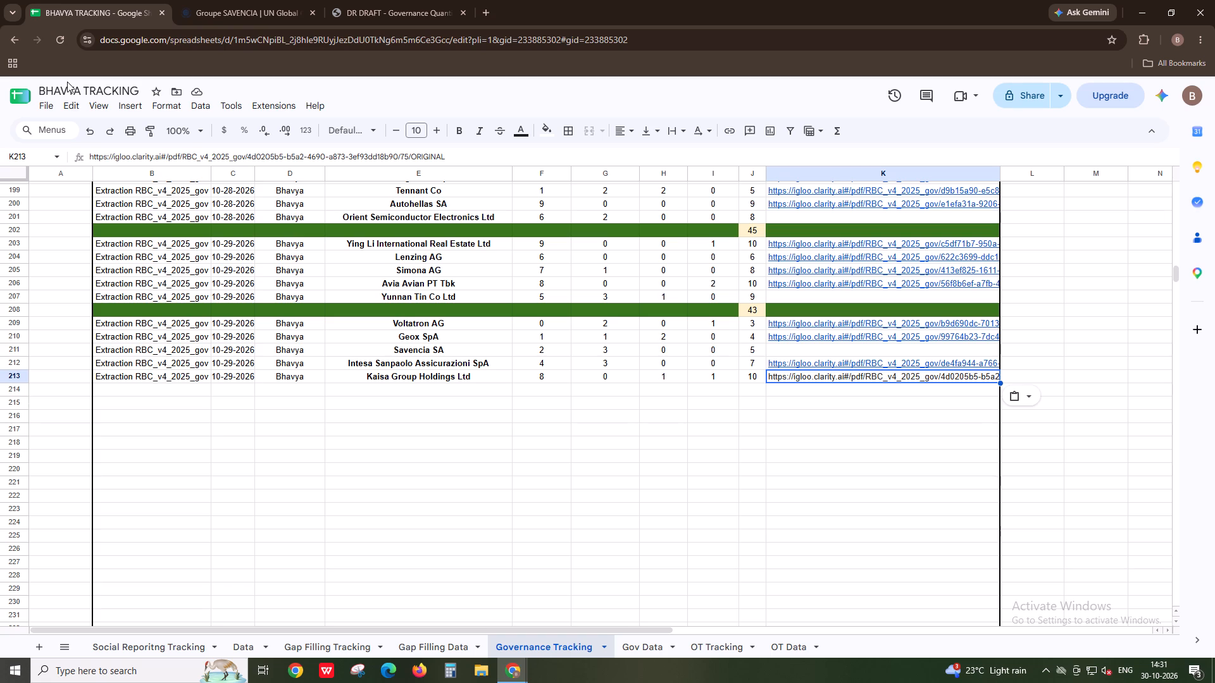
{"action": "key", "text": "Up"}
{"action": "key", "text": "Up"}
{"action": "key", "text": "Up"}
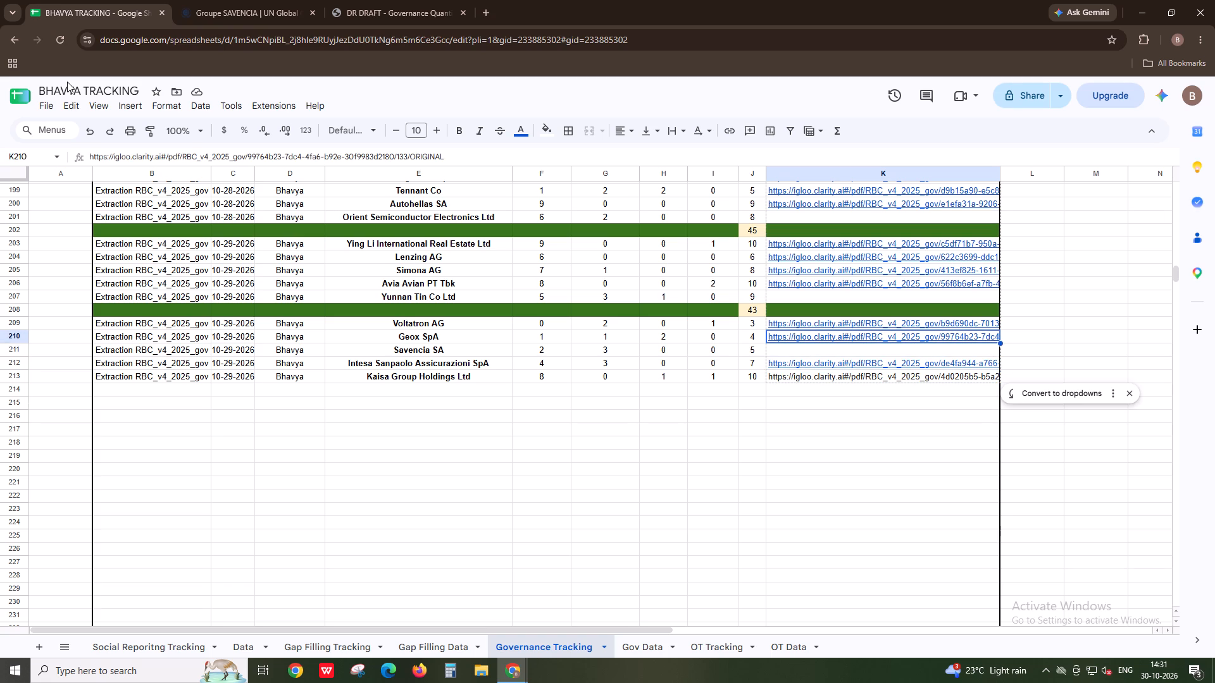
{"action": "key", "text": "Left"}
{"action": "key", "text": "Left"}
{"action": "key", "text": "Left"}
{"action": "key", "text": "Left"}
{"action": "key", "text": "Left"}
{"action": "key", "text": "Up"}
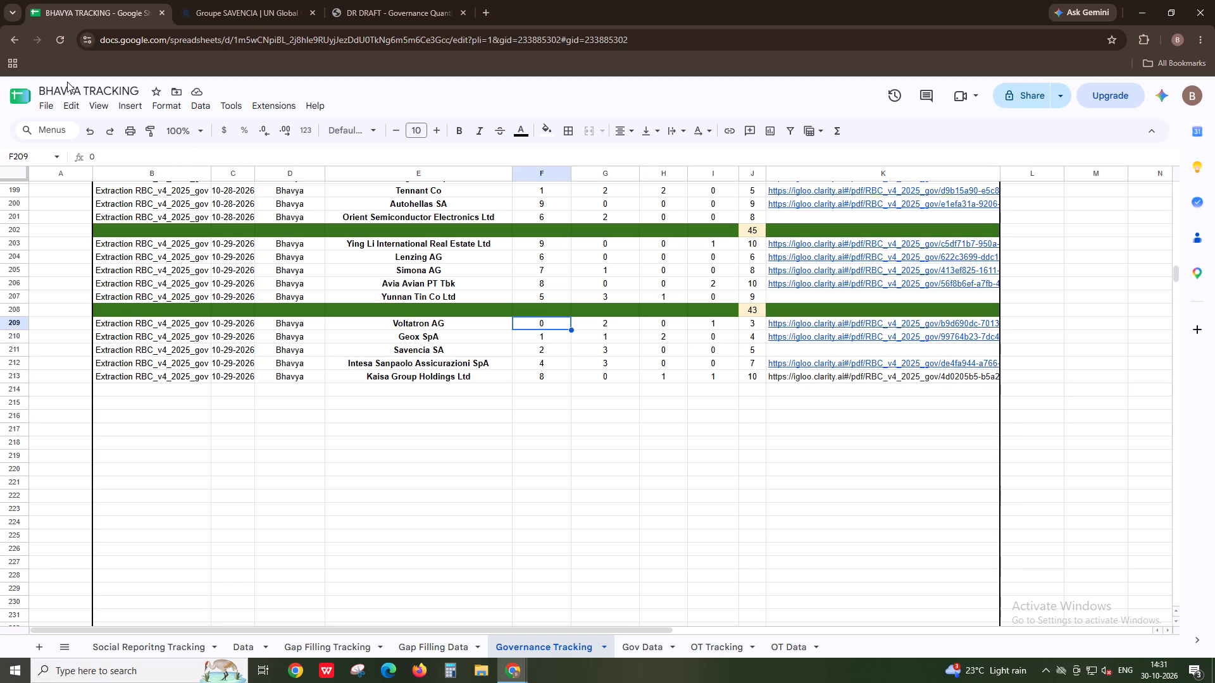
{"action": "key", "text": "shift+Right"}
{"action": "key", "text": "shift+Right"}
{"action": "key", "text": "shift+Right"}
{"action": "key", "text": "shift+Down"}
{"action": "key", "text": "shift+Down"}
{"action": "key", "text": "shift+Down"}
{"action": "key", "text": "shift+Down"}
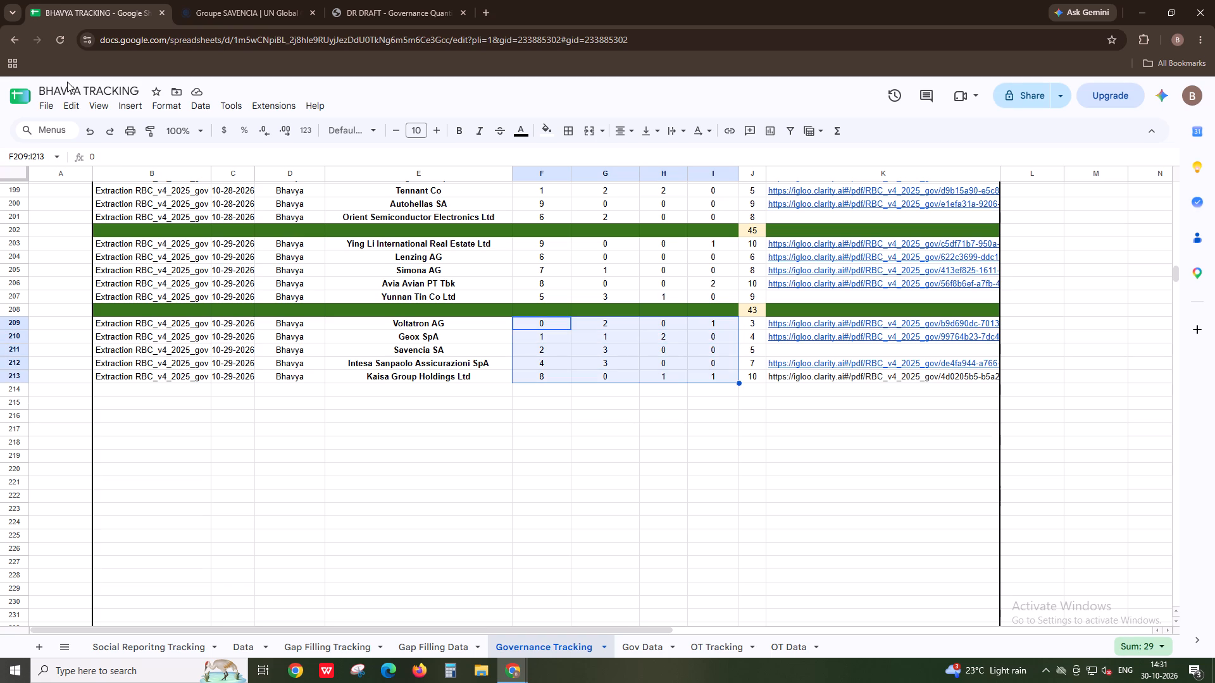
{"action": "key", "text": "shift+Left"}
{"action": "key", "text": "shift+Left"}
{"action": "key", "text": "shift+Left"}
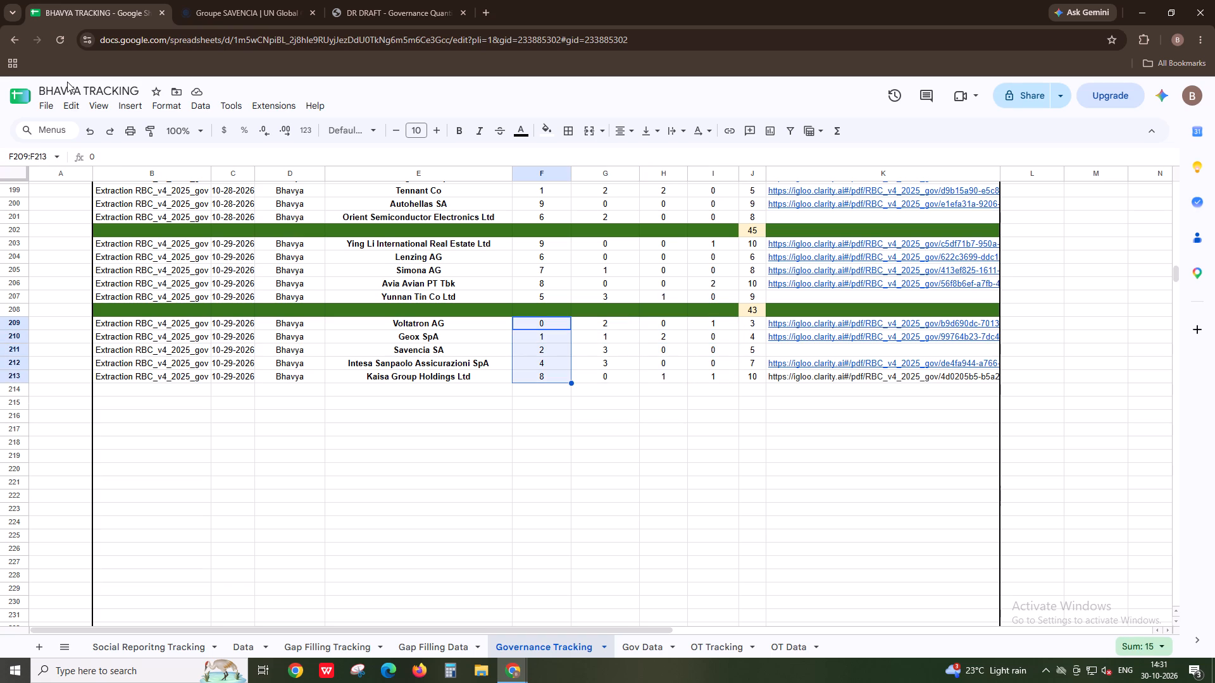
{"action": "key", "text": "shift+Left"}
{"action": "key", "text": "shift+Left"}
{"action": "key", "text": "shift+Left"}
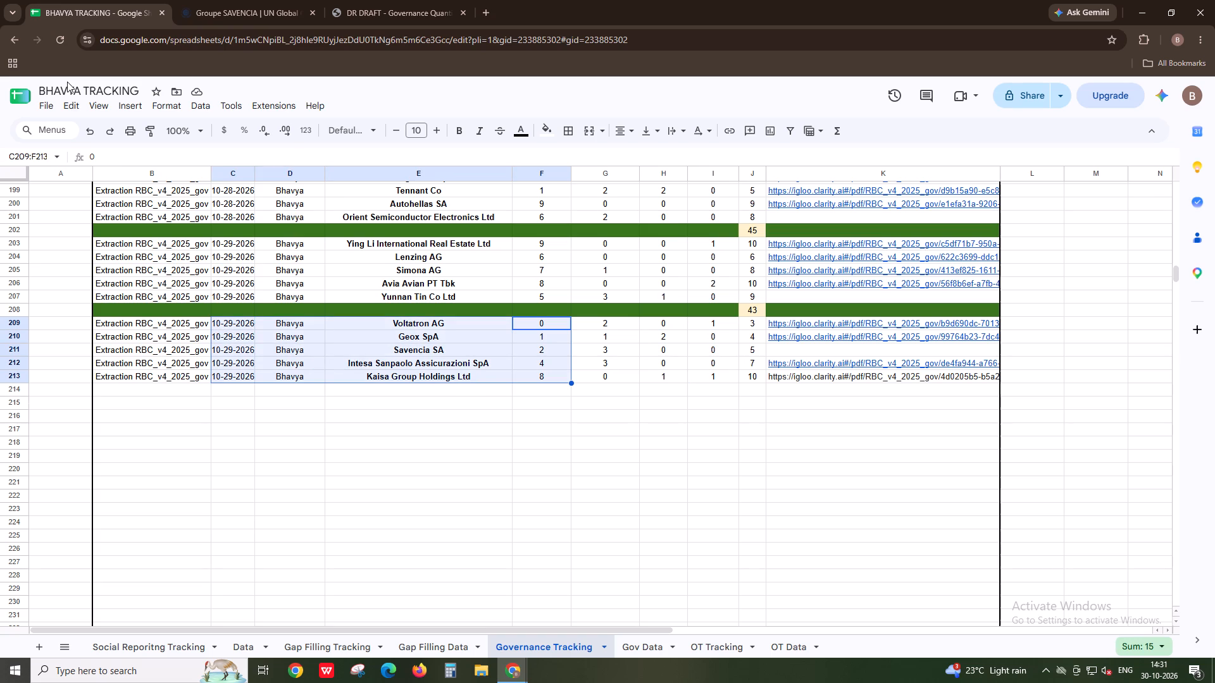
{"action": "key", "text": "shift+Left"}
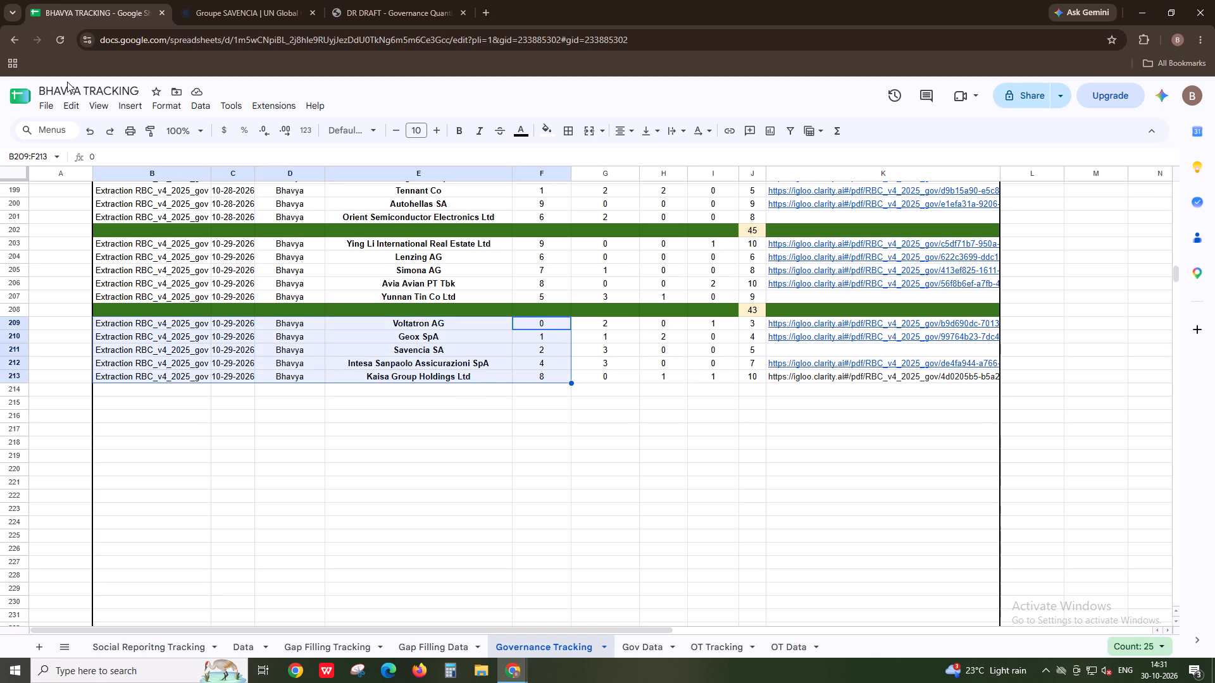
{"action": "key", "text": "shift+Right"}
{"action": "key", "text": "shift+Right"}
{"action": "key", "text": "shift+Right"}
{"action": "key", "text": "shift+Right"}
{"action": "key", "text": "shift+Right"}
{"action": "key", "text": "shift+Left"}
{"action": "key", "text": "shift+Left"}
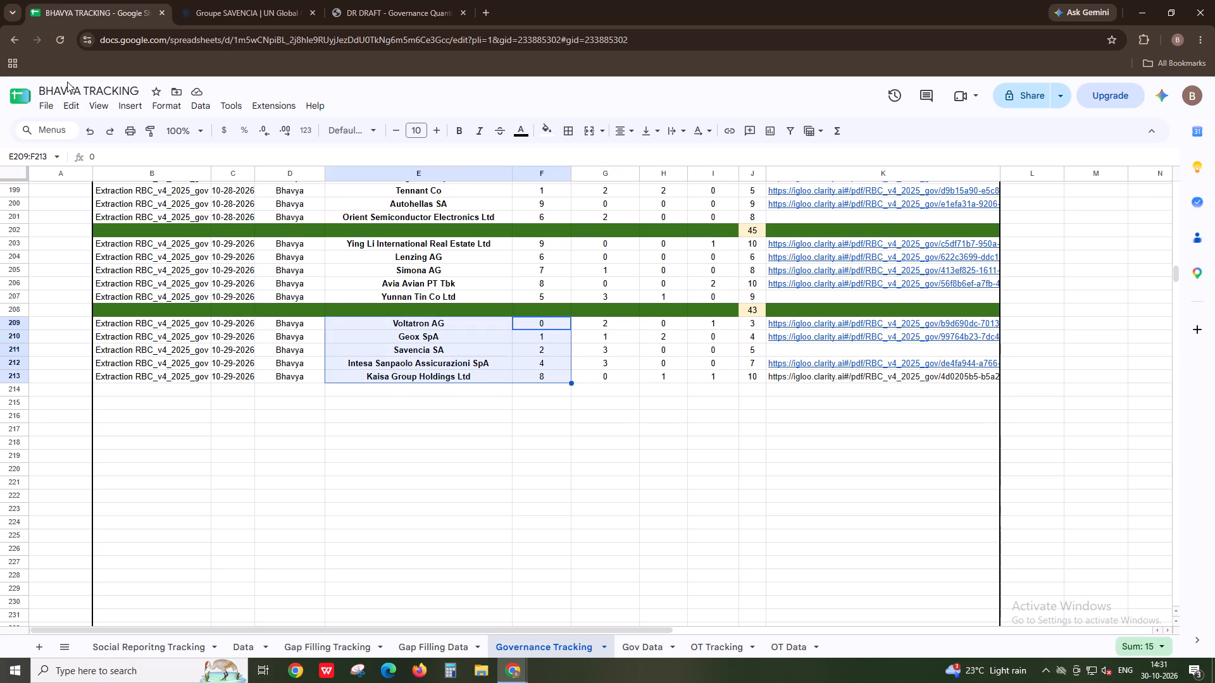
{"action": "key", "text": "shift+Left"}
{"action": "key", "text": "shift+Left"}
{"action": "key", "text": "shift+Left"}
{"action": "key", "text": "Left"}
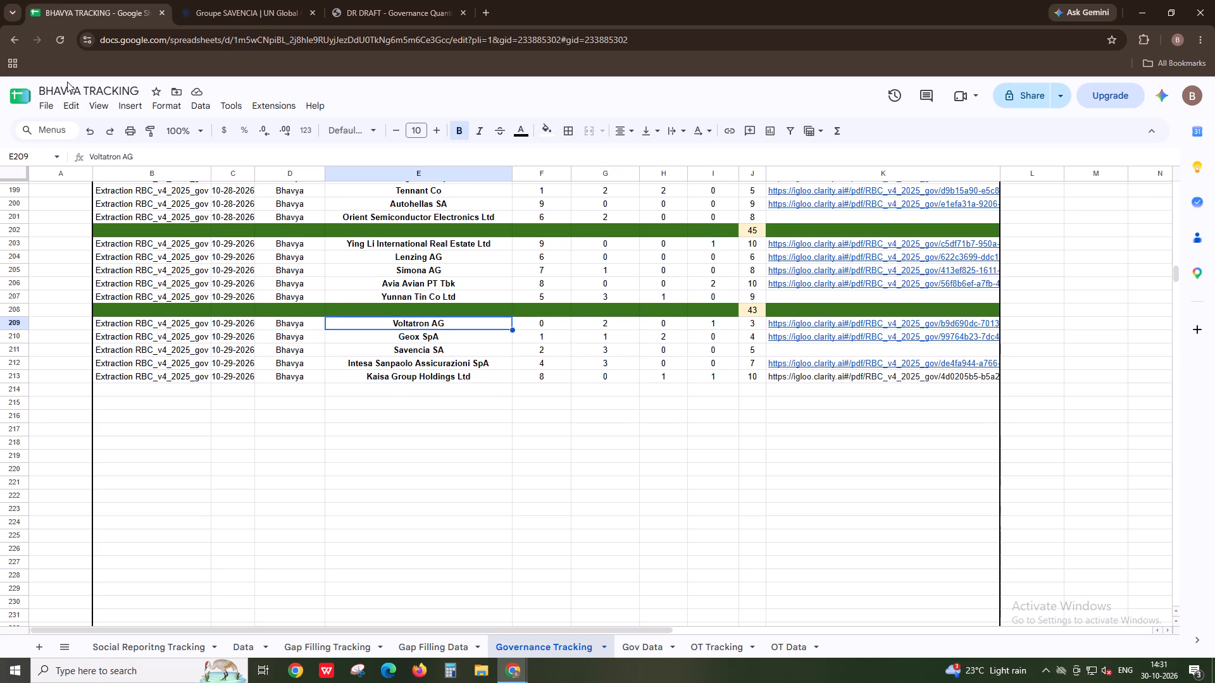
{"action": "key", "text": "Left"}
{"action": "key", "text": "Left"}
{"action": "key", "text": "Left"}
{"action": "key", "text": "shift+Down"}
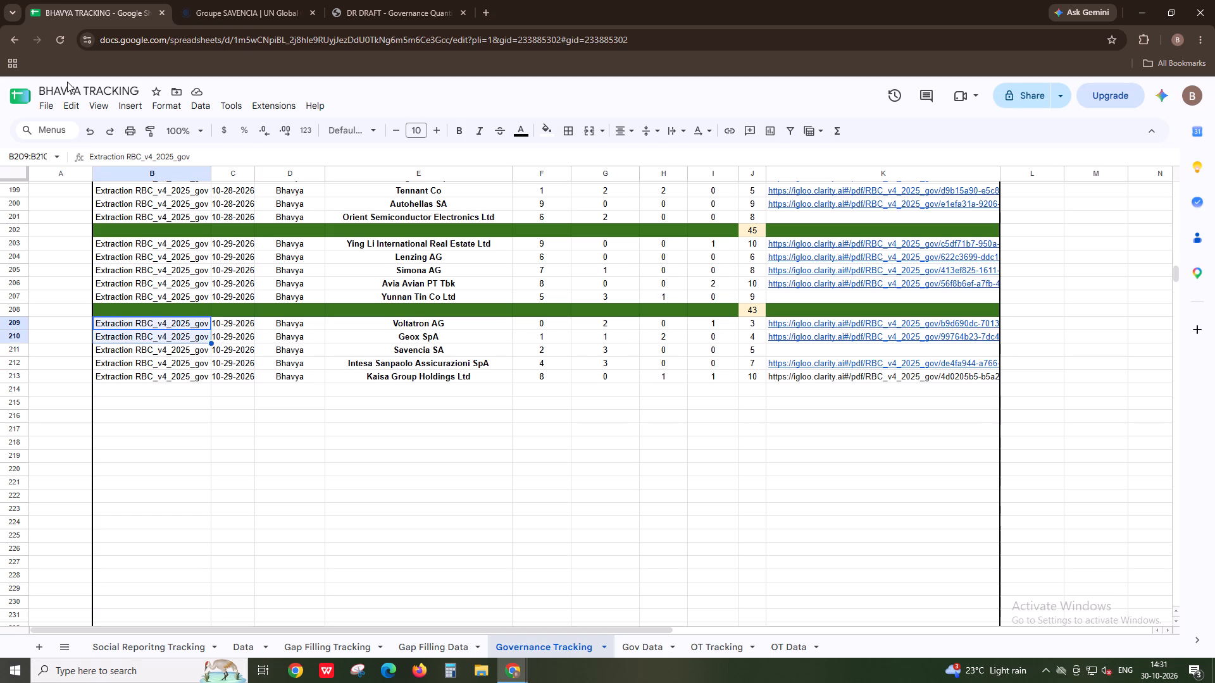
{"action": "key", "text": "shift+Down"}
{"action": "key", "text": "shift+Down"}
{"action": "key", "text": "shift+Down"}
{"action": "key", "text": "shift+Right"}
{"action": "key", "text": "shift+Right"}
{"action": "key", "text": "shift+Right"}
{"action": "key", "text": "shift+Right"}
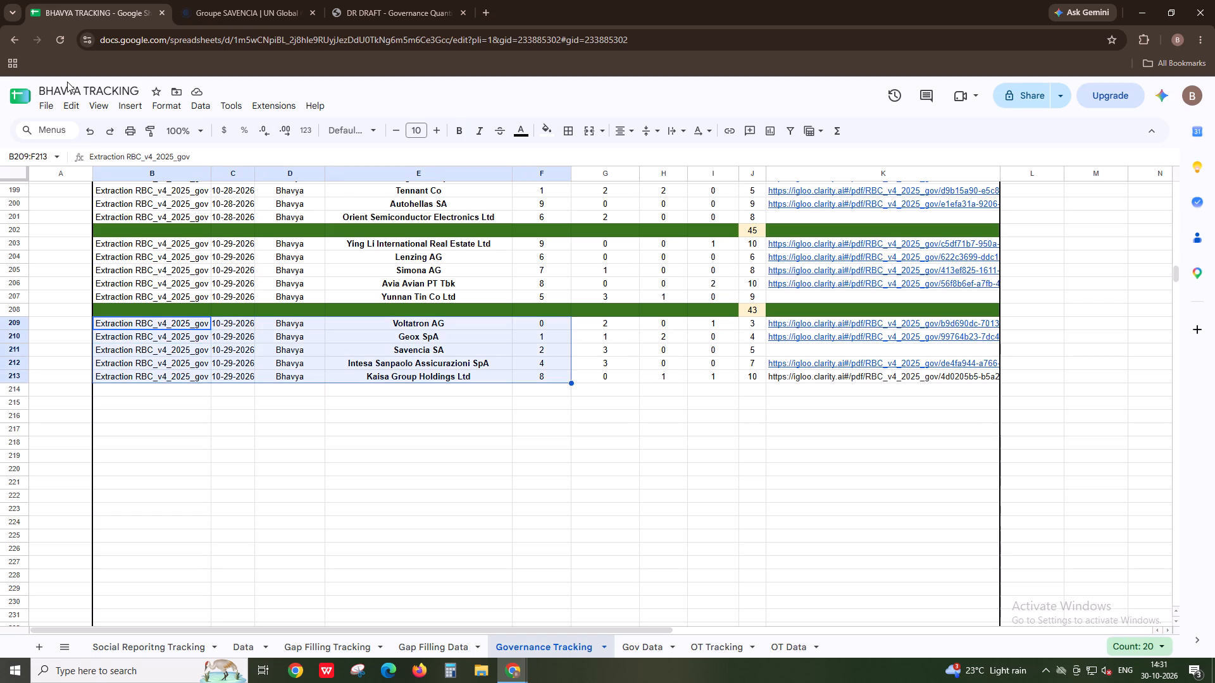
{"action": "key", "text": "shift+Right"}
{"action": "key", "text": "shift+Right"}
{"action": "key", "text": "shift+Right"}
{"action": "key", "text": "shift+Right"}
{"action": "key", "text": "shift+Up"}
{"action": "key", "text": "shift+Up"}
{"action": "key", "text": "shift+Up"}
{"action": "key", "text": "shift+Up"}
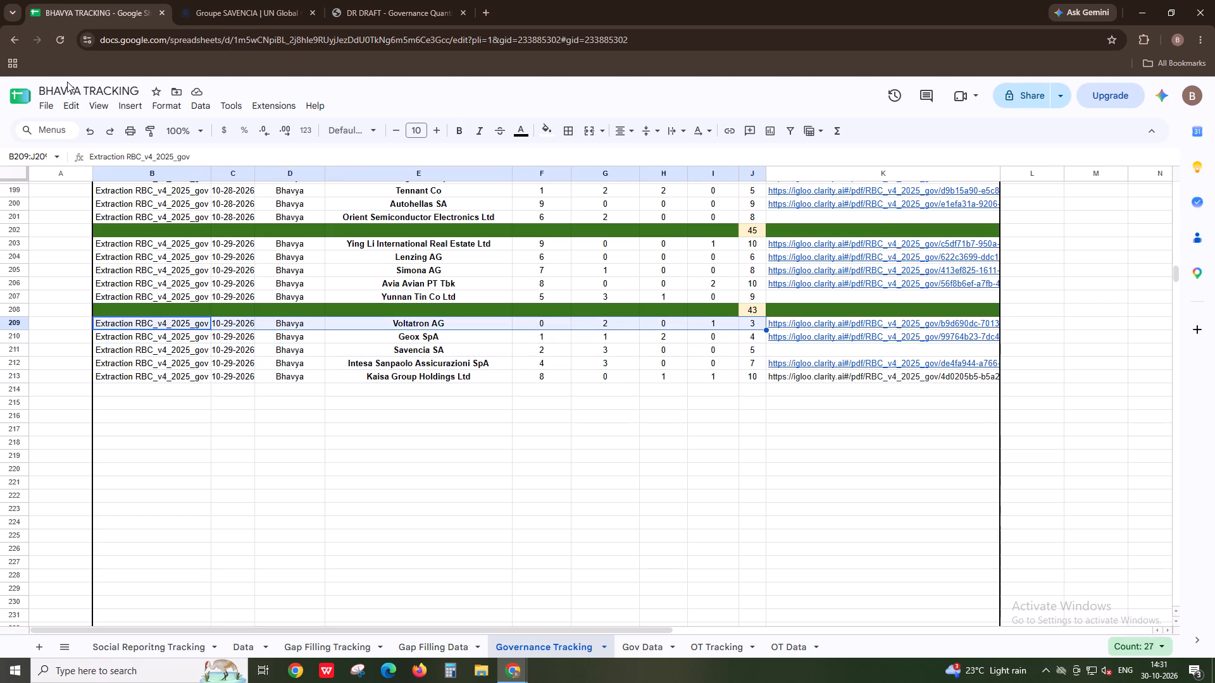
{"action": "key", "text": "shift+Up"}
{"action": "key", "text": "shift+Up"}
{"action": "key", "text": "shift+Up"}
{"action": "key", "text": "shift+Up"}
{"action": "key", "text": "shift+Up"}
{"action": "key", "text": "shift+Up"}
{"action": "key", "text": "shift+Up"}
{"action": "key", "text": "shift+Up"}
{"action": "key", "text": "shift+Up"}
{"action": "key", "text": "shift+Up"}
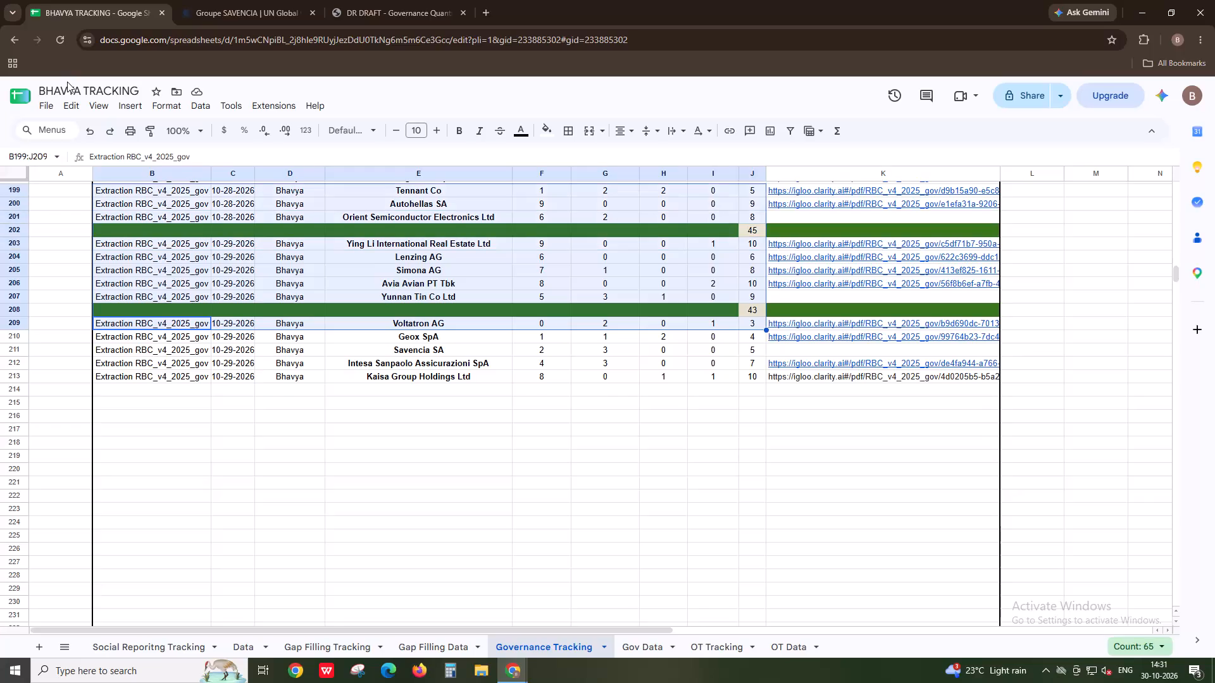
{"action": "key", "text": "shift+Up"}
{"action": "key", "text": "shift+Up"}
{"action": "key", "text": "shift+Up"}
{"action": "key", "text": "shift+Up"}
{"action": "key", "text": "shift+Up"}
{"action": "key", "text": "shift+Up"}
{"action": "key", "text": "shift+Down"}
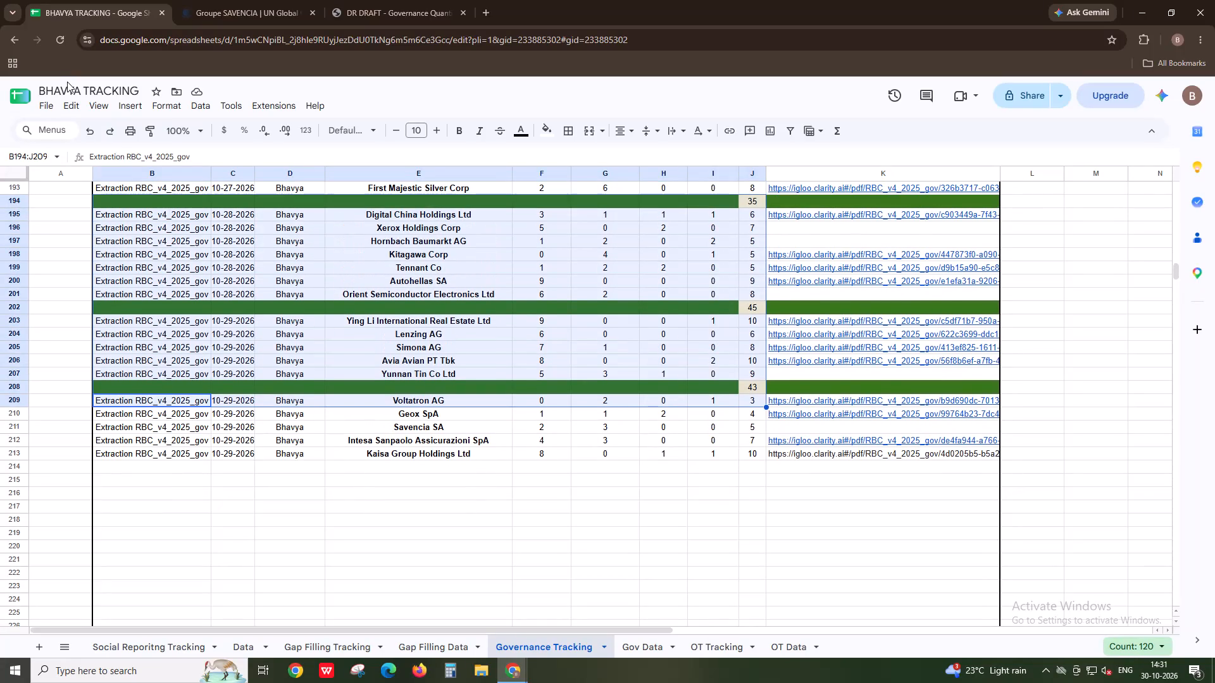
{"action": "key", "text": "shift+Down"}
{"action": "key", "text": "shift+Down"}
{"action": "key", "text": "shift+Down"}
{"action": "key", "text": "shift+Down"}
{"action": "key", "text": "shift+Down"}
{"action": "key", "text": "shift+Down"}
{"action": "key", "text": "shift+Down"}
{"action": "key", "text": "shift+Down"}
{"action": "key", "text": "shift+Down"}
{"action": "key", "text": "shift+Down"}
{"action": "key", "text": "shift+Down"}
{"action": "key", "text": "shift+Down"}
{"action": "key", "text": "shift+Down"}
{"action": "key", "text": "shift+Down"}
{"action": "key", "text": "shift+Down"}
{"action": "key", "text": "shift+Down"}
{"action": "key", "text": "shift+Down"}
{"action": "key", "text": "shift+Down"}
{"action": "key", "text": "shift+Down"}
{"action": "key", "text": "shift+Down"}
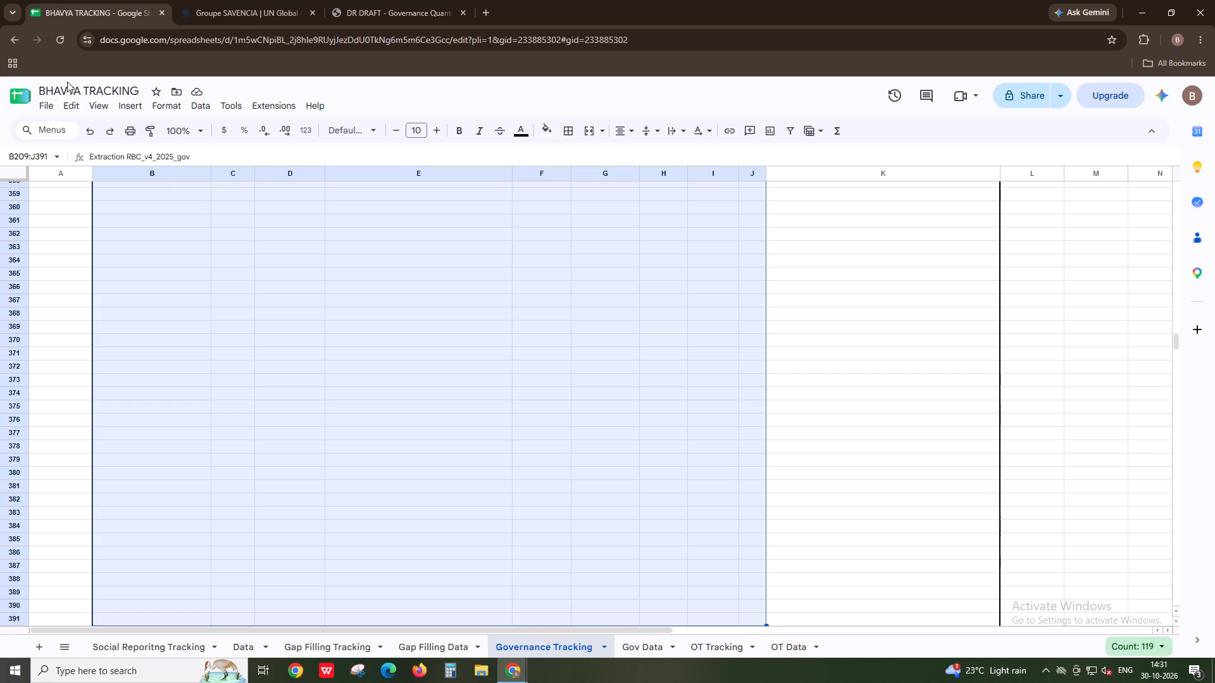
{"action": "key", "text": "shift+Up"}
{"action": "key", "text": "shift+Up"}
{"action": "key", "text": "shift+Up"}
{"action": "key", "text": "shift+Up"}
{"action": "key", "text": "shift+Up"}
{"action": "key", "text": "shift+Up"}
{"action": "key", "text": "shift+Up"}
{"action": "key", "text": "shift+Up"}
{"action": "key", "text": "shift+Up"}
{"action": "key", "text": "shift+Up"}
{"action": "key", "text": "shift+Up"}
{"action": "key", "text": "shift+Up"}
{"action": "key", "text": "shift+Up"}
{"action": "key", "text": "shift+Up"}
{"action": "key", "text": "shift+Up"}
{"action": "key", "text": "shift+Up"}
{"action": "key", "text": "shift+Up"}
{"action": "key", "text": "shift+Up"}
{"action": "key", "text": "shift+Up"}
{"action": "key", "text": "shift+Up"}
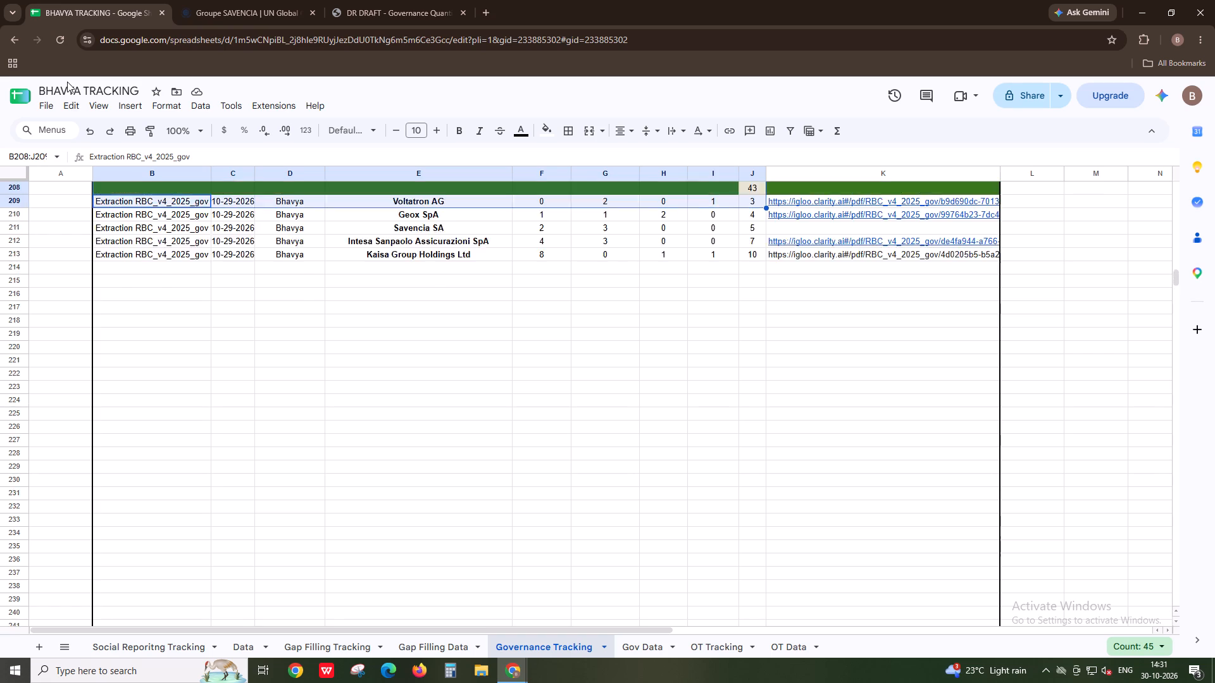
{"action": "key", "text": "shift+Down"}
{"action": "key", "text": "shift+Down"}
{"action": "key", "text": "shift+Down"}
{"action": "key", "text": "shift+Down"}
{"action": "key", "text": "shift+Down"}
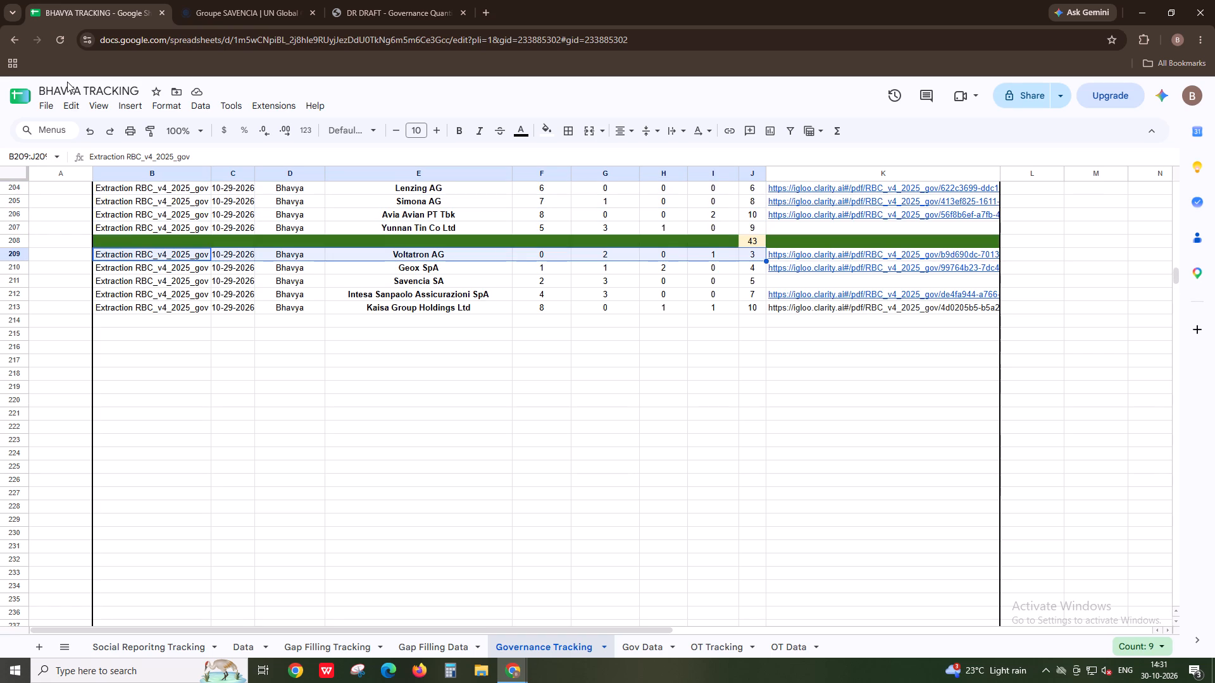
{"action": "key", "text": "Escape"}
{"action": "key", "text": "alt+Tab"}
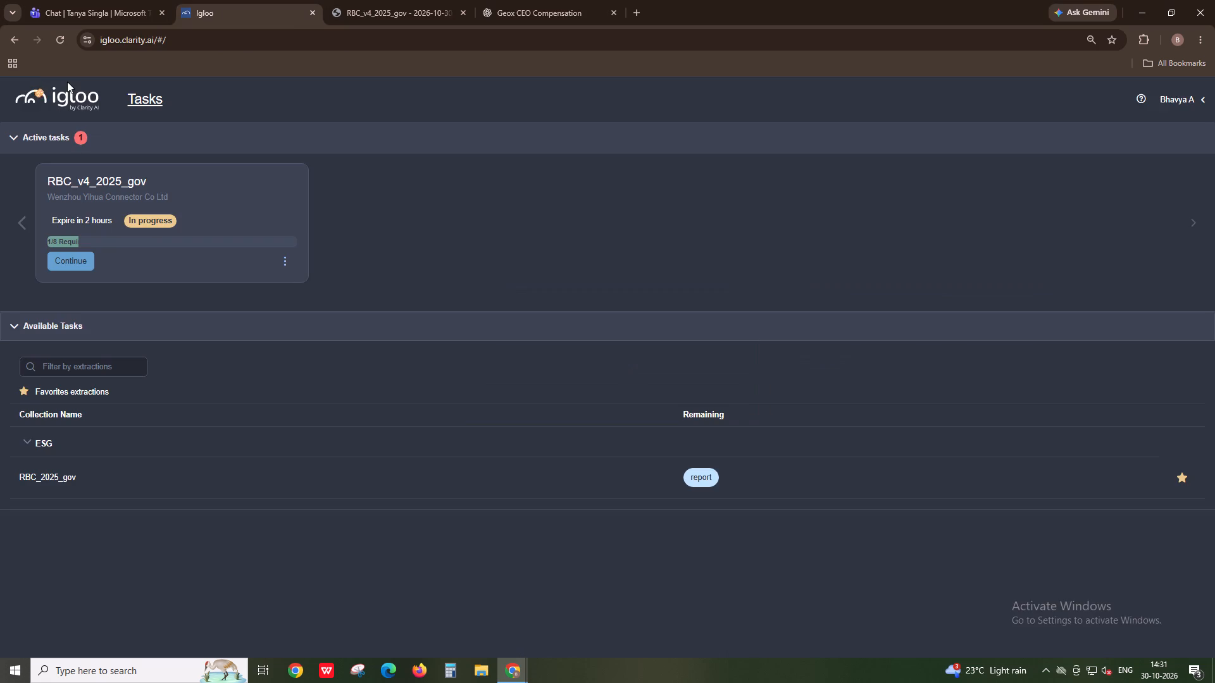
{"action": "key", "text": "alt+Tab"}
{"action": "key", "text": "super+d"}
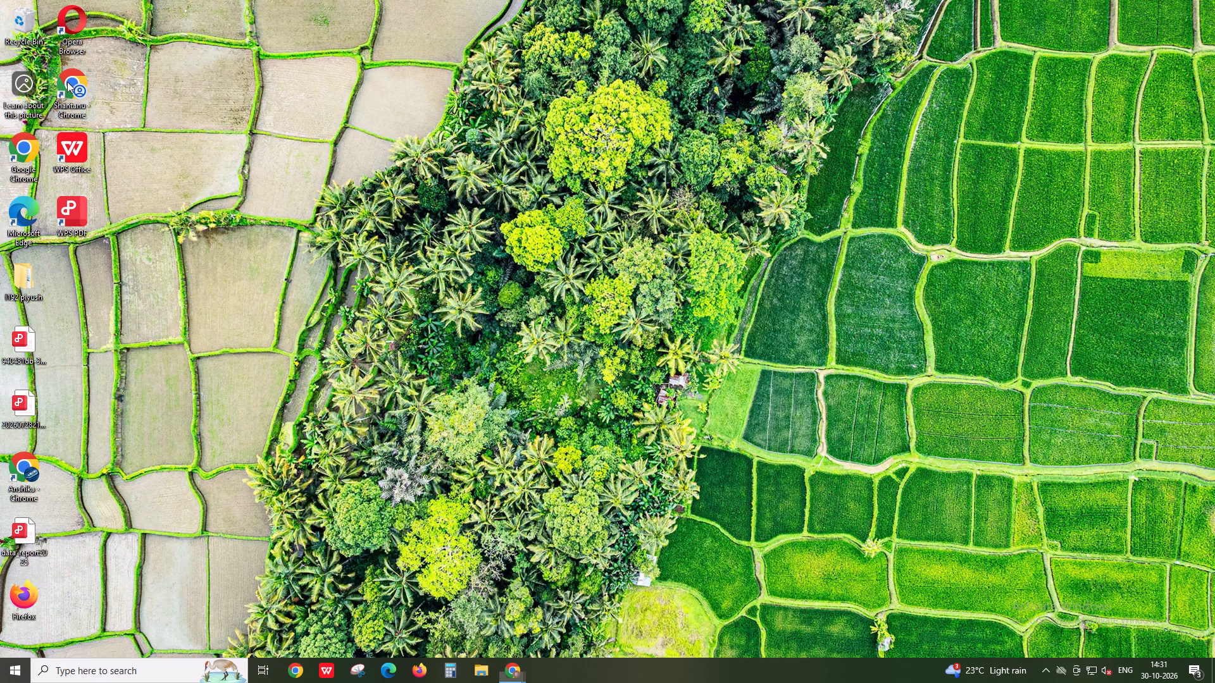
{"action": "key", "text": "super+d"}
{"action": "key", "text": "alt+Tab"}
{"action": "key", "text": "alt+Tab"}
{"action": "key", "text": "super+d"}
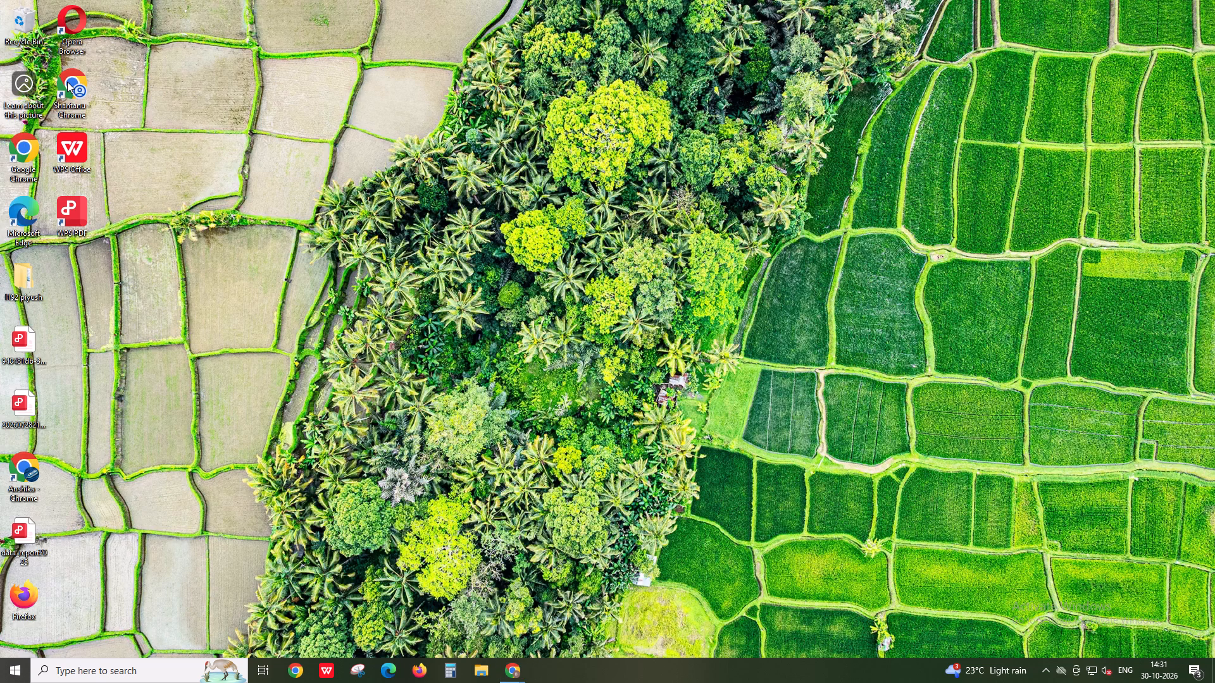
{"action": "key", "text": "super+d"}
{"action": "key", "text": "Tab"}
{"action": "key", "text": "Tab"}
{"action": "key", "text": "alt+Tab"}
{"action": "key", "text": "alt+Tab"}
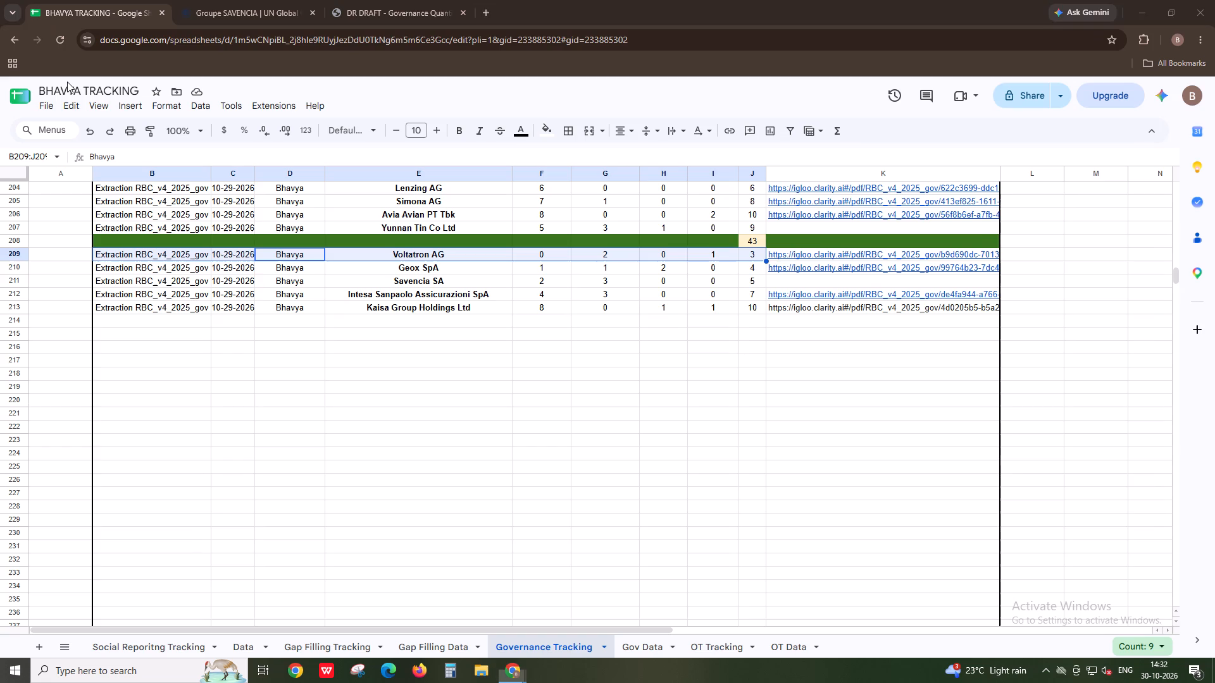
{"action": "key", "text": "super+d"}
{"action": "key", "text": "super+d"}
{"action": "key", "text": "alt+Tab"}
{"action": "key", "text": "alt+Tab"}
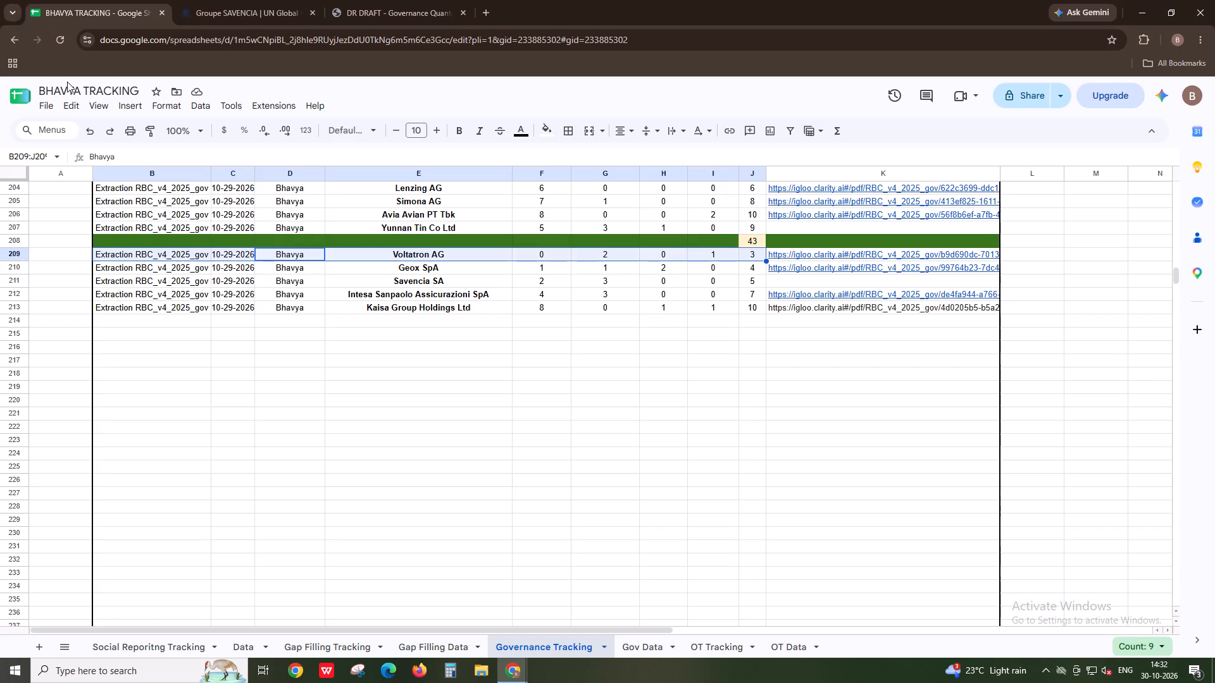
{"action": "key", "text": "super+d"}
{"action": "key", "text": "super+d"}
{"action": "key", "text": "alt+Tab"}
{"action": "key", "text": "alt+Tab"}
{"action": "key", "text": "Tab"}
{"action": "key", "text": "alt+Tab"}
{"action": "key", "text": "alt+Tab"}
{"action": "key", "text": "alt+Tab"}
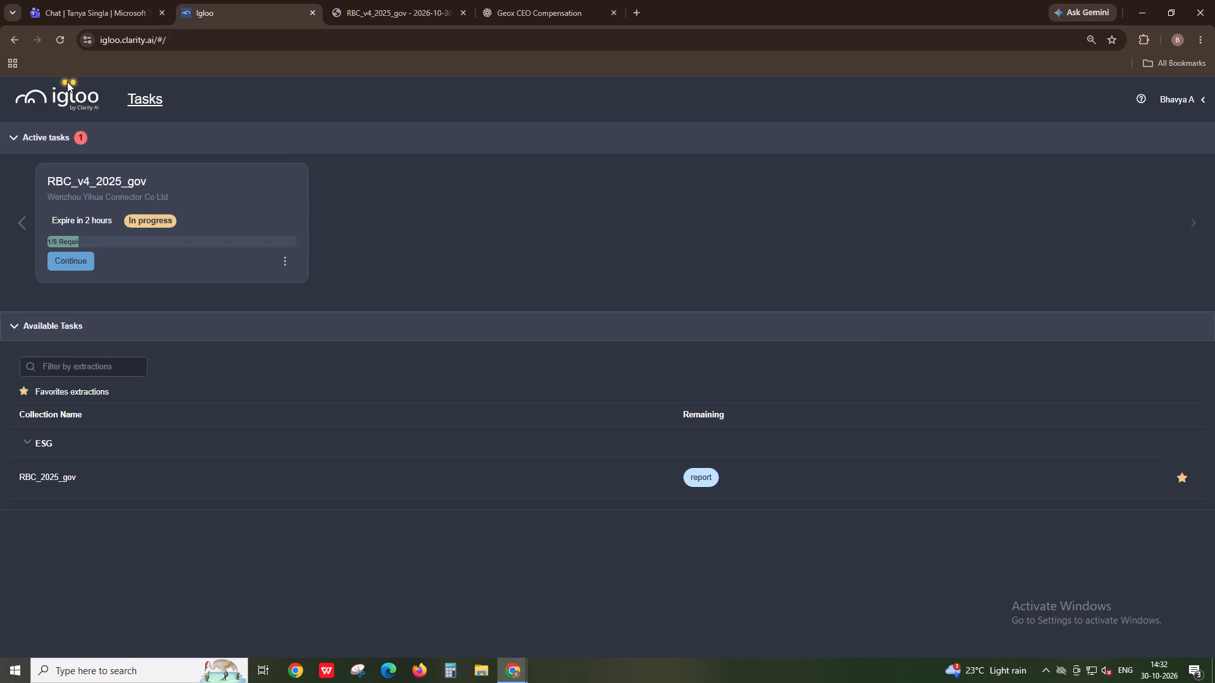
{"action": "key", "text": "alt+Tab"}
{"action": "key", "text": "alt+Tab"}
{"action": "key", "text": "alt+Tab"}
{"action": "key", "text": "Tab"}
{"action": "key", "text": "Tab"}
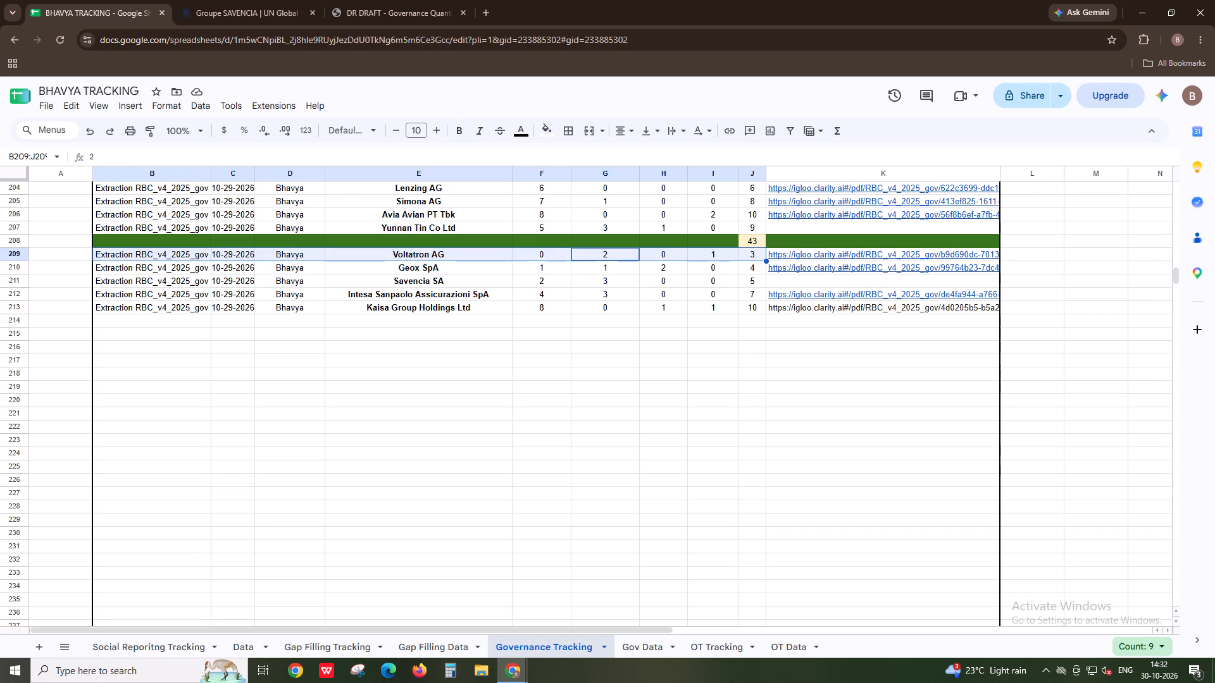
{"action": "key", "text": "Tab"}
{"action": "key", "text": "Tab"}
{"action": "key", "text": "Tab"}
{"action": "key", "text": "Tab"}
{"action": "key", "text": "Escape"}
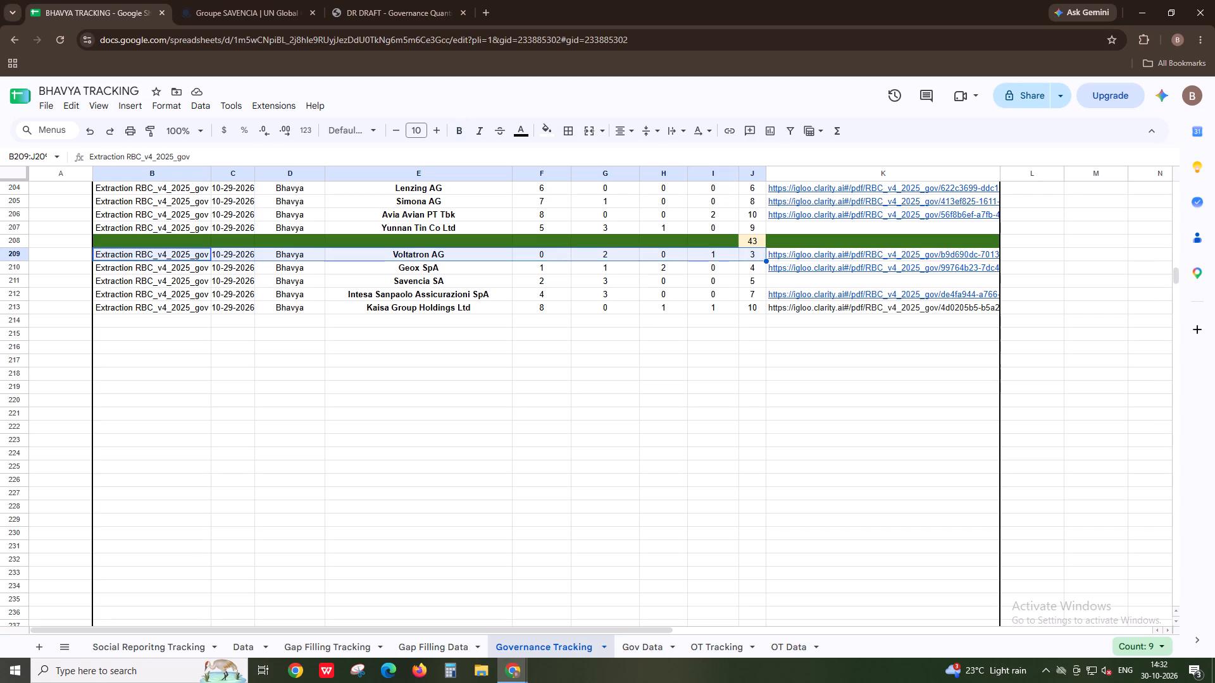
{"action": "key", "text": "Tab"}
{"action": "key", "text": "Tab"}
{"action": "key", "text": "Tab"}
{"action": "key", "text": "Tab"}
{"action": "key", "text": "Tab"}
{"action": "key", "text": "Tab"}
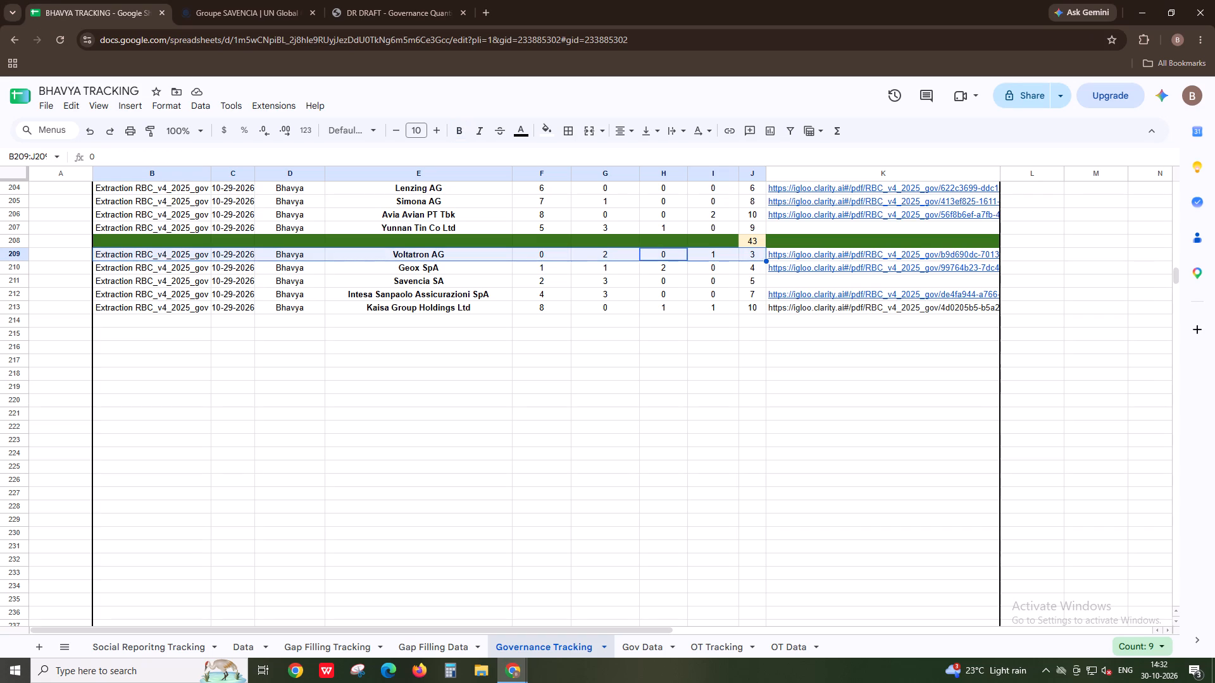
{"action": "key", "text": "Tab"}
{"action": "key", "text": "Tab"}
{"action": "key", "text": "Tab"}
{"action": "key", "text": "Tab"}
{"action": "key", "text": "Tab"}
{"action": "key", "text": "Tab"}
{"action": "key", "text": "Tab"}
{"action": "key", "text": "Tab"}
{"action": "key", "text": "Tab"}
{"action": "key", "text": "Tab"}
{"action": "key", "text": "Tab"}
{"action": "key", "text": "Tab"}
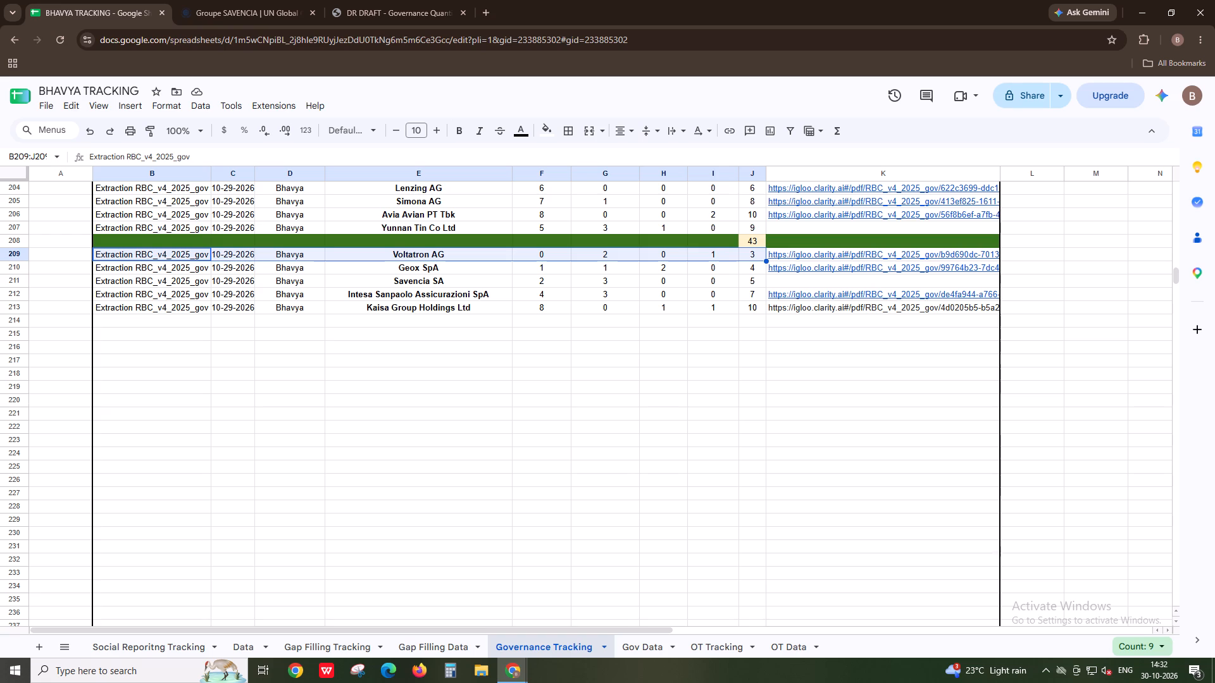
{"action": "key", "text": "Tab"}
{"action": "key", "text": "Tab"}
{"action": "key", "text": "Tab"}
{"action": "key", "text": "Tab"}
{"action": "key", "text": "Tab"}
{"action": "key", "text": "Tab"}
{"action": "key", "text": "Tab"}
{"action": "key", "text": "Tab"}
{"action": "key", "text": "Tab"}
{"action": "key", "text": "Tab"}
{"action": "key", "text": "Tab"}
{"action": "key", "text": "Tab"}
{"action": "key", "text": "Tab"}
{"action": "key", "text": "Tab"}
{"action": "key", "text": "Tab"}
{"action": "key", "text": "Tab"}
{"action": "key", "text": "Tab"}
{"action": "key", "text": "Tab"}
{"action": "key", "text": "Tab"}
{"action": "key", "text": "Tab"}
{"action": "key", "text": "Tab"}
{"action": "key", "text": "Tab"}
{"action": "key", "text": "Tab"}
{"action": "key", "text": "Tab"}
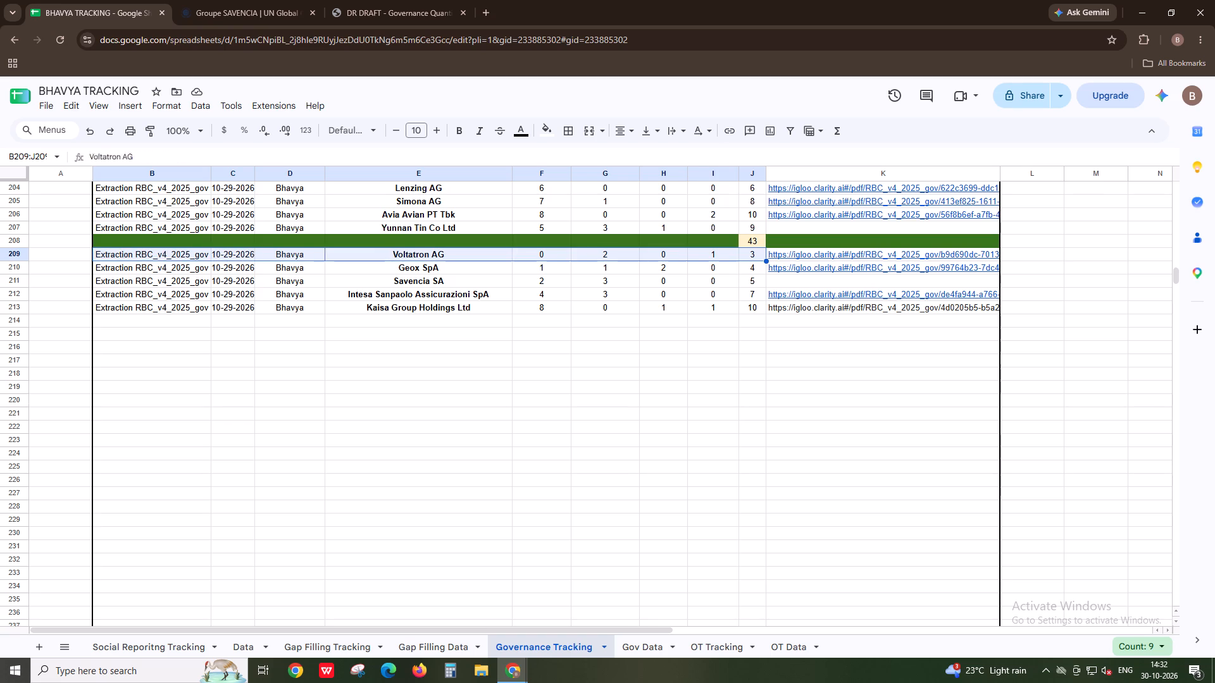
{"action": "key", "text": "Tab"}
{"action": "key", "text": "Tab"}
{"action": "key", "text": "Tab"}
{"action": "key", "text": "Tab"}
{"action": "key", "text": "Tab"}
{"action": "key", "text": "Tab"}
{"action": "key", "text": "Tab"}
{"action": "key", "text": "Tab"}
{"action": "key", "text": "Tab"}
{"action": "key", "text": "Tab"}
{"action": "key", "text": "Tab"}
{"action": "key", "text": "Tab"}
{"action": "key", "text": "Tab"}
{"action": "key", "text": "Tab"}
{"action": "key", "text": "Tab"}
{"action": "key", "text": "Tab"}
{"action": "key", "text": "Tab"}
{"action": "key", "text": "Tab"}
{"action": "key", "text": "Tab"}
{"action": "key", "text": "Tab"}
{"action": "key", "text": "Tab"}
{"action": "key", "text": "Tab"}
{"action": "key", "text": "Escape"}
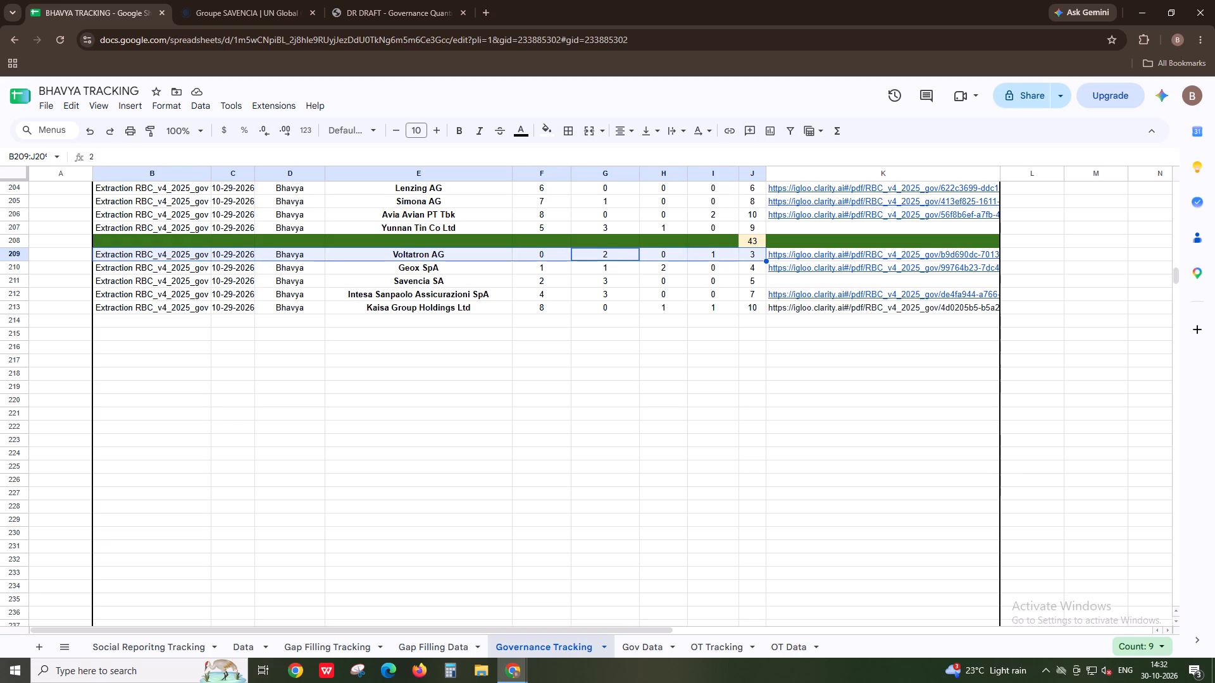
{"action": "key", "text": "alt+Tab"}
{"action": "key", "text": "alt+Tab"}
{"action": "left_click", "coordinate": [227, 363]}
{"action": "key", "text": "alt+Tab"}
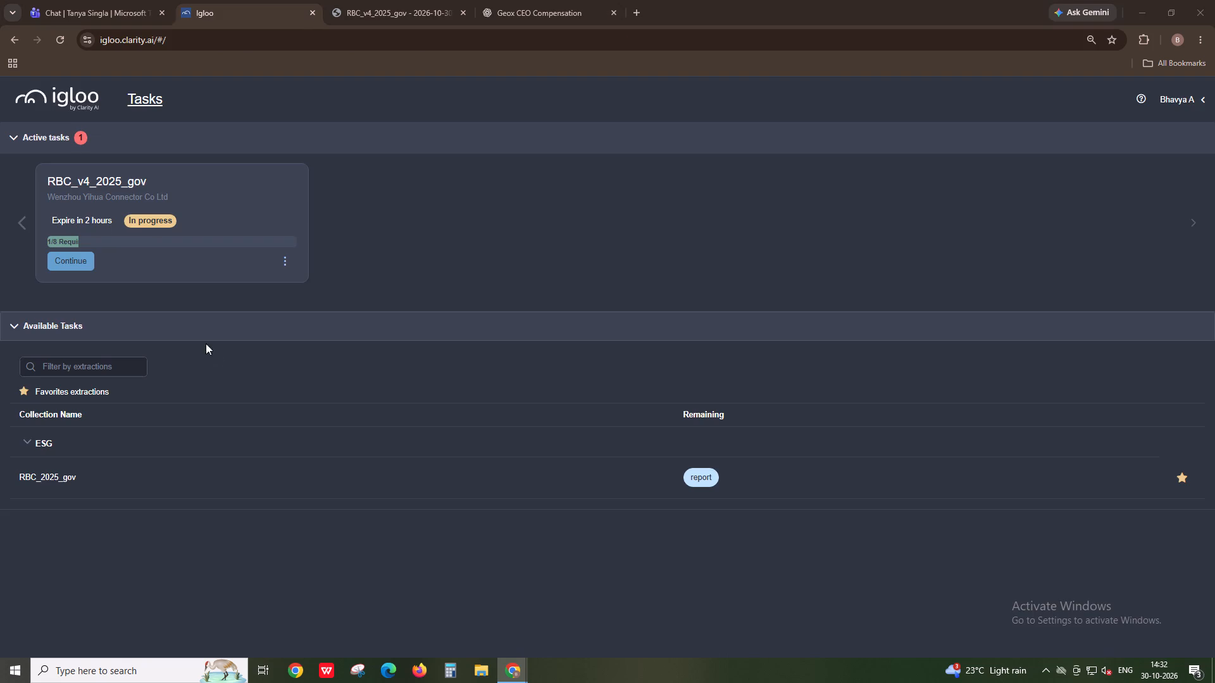
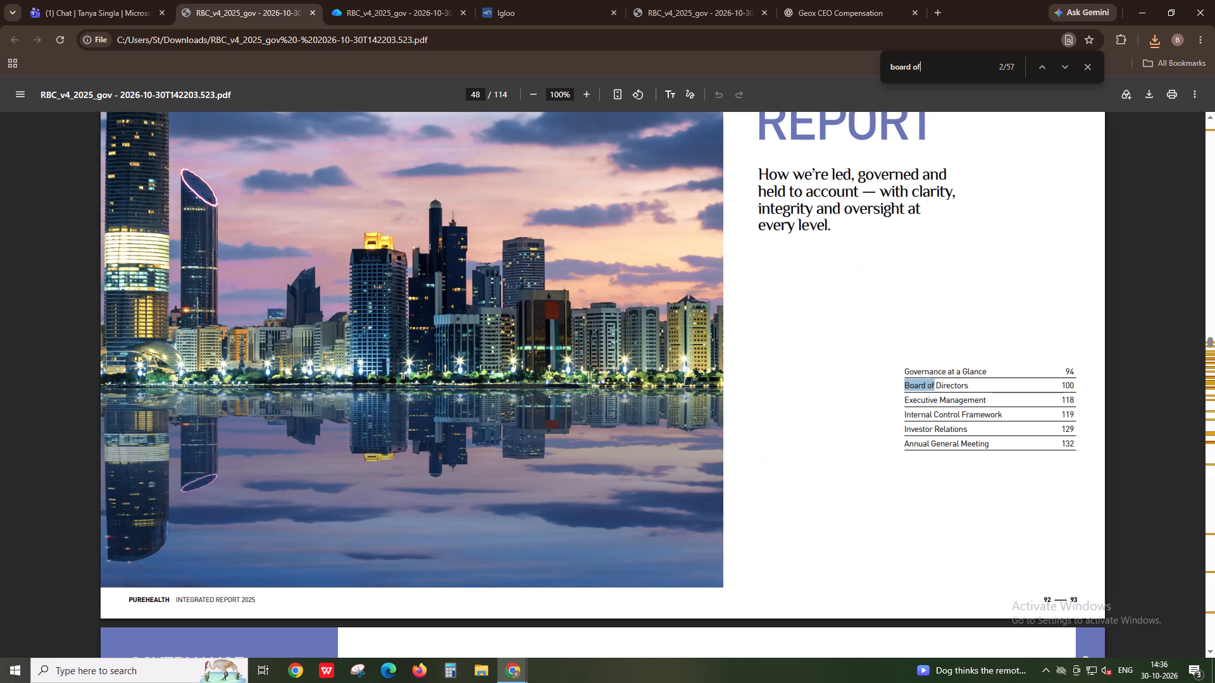
Look through the matches for "board of" in the PureHealth 2025 integrated report to find the board of directors information.
{"action": "key", "text": "Return"}
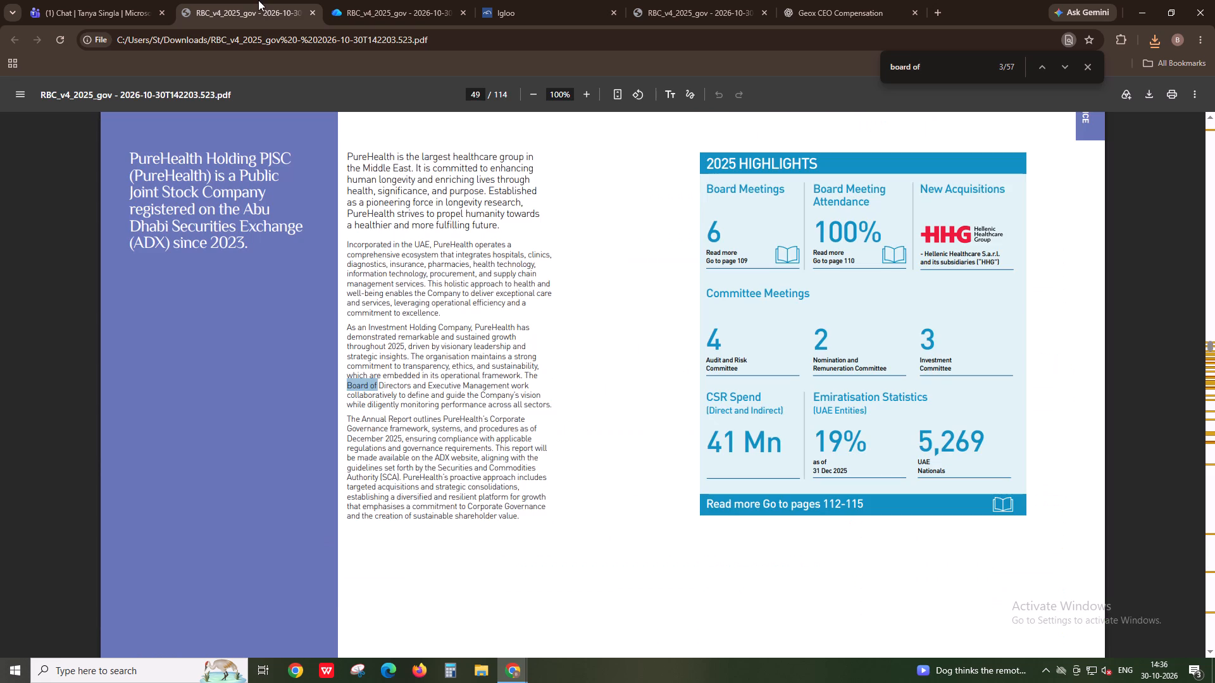